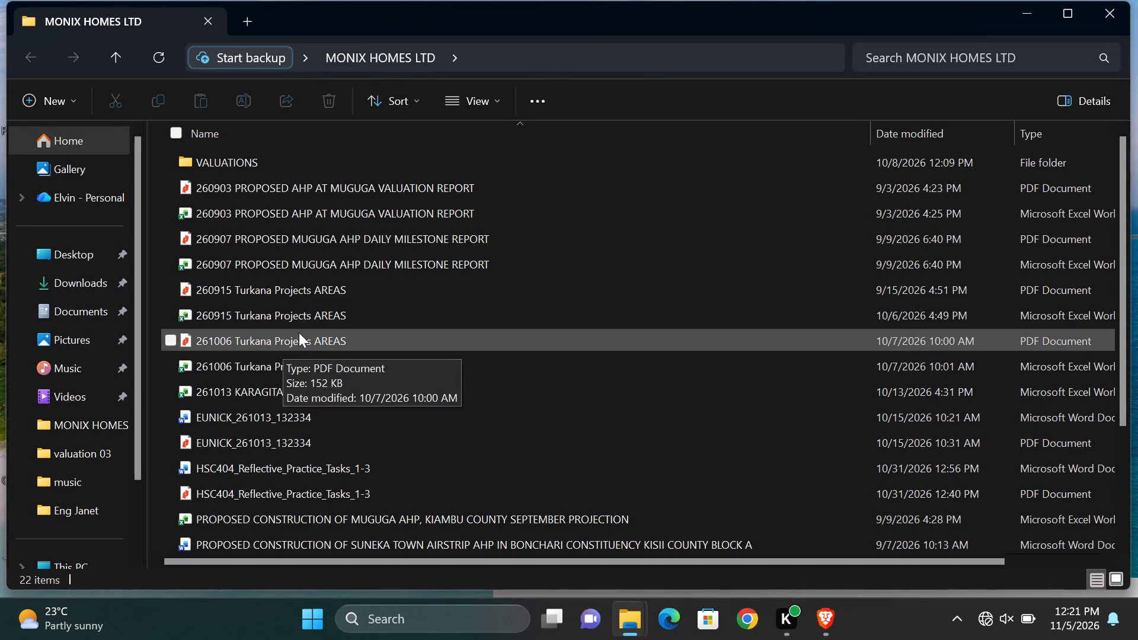
Open the 261105 Suneka Zingtech payment schedule workbook from VALUATIONS > SUNEKA > valuation 03 and maximize its window.
{"action": "double_click", "coordinate": [239, 166]}
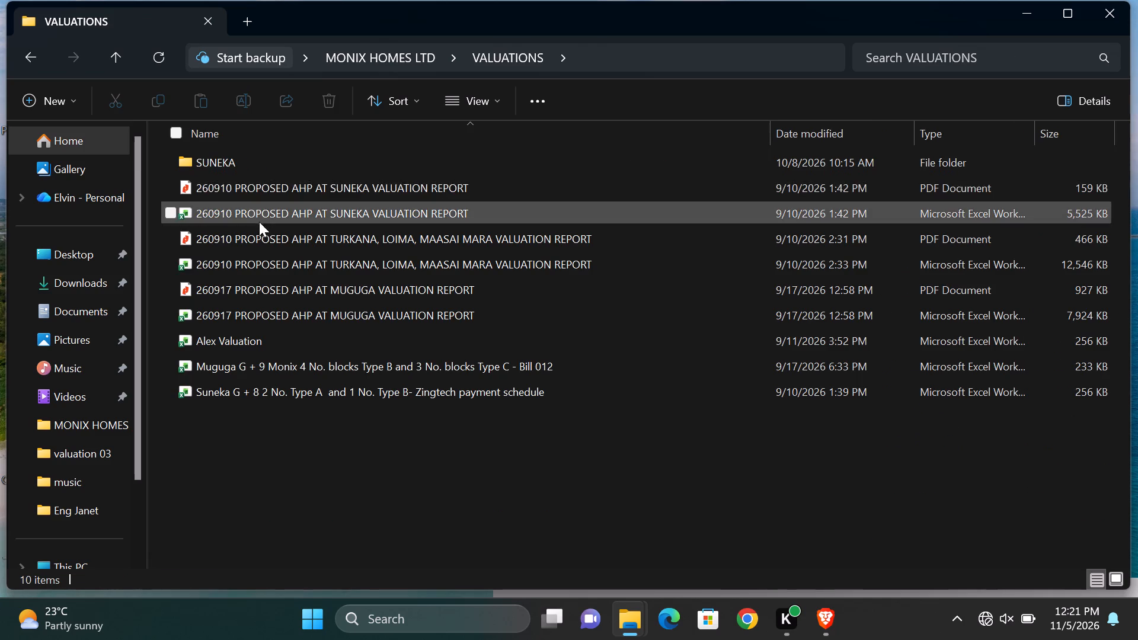
{"action": "double_click", "coordinate": [251, 164]}
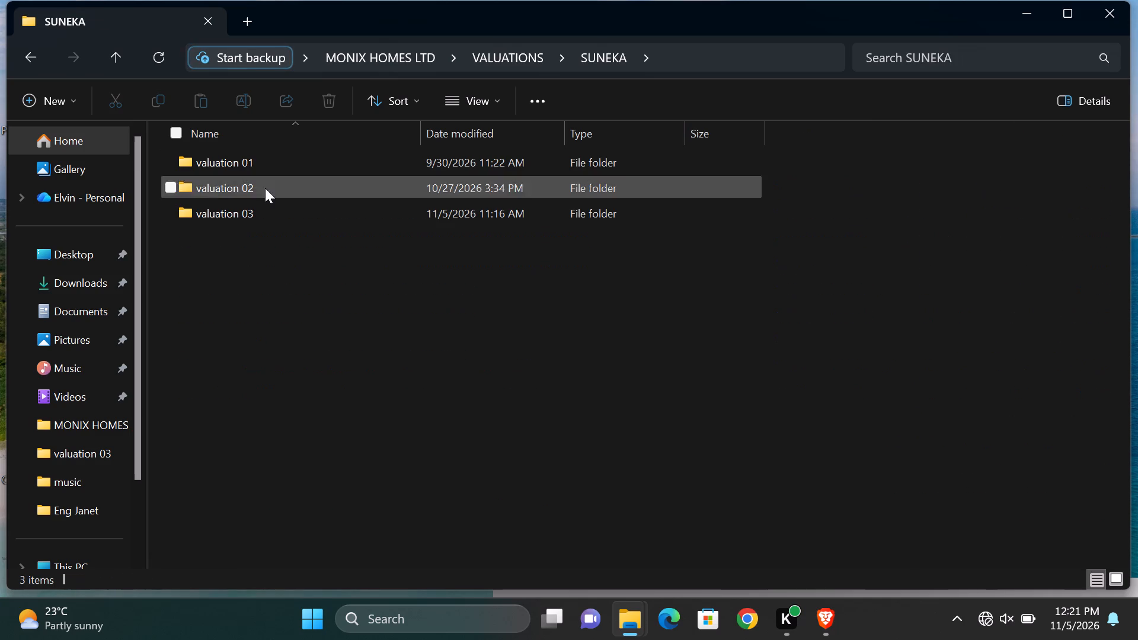
{"action": "double_click", "coordinate": [255, 213]}
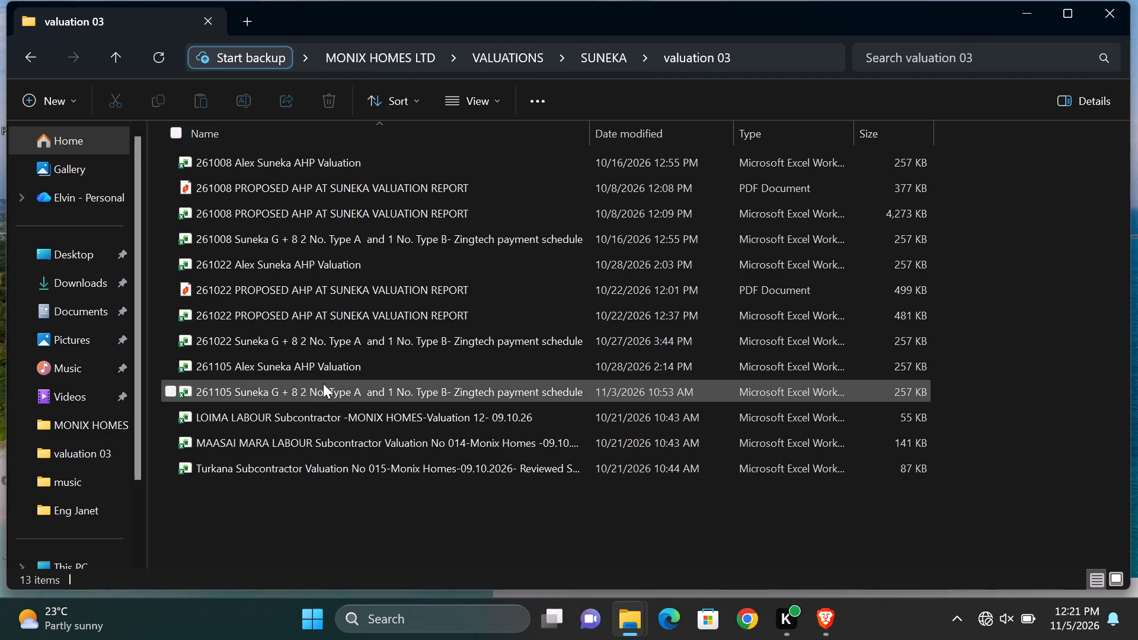
{"action": "double_click", "coordinate": [344, 387]}
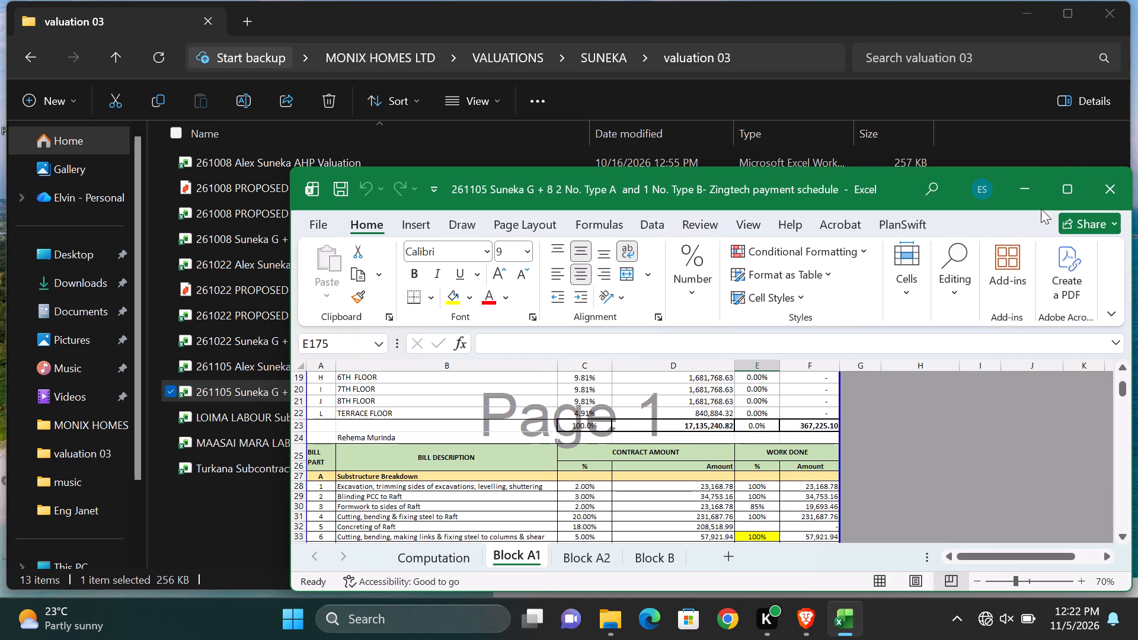
{"action": "left_click", "coordinate": [1068, 193]}
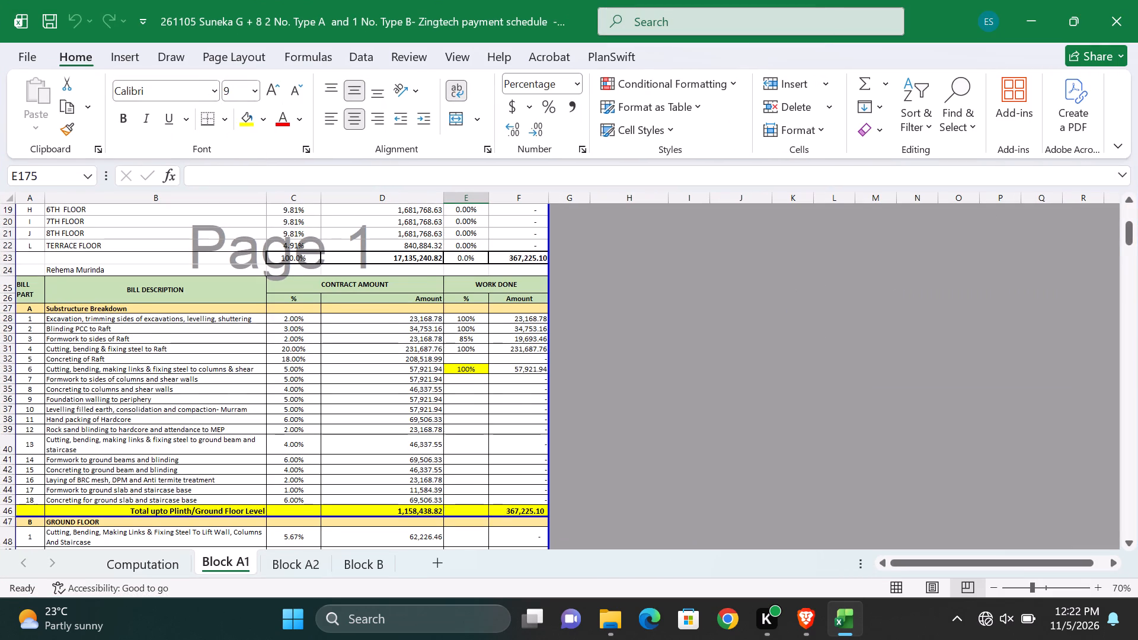
On Block A1, set the work done percentage for substructure item 6, cutting, bending and fixing steel to columns and shear, to 80%.
{"action": "scroll", "coordinate": [391, 409], "scroll_direction": "up", "scroll_amount": 6}
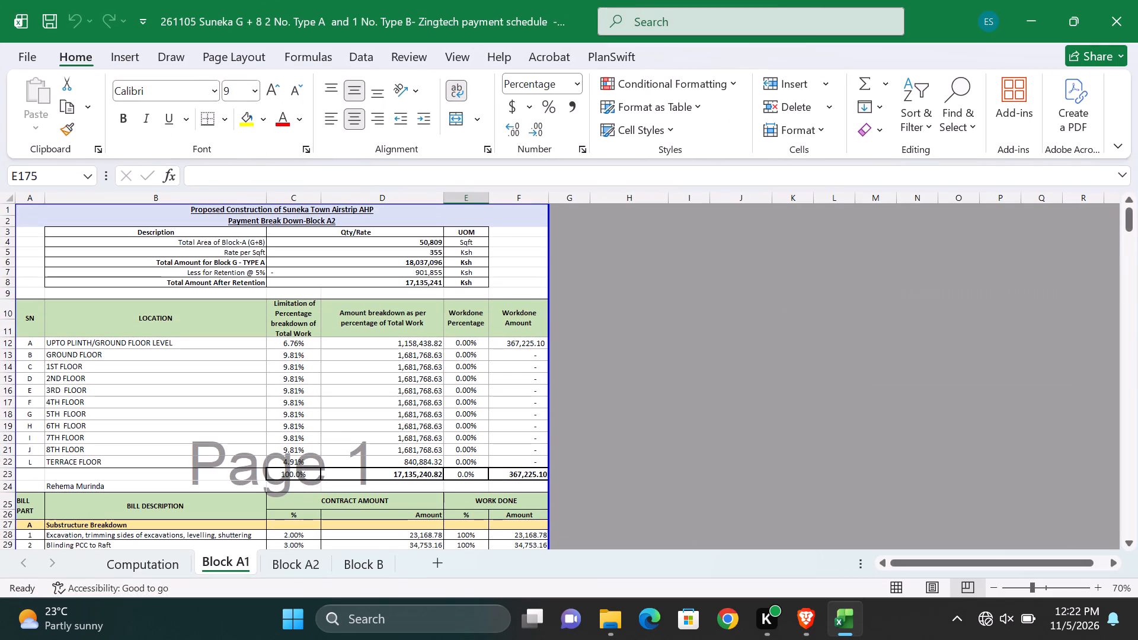
{"action": "scroll", "coordinate": [421, 407], "scroll_direction": "up", "scroll_amount": 5}
{"action": "scroll", "coordinate": [421, 399], "scroll_direction": "down", "scroll_amount": 3}
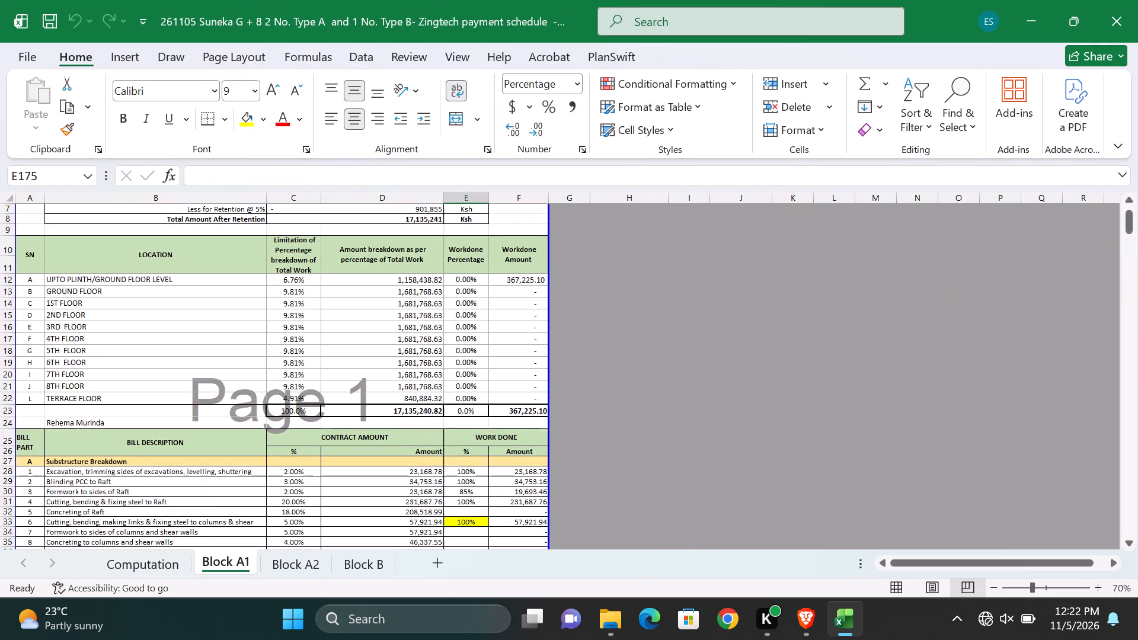
{"action": "scroll", "coordinate": [421, 399], "scroll_direction": "down", "scroll_amount": 3}
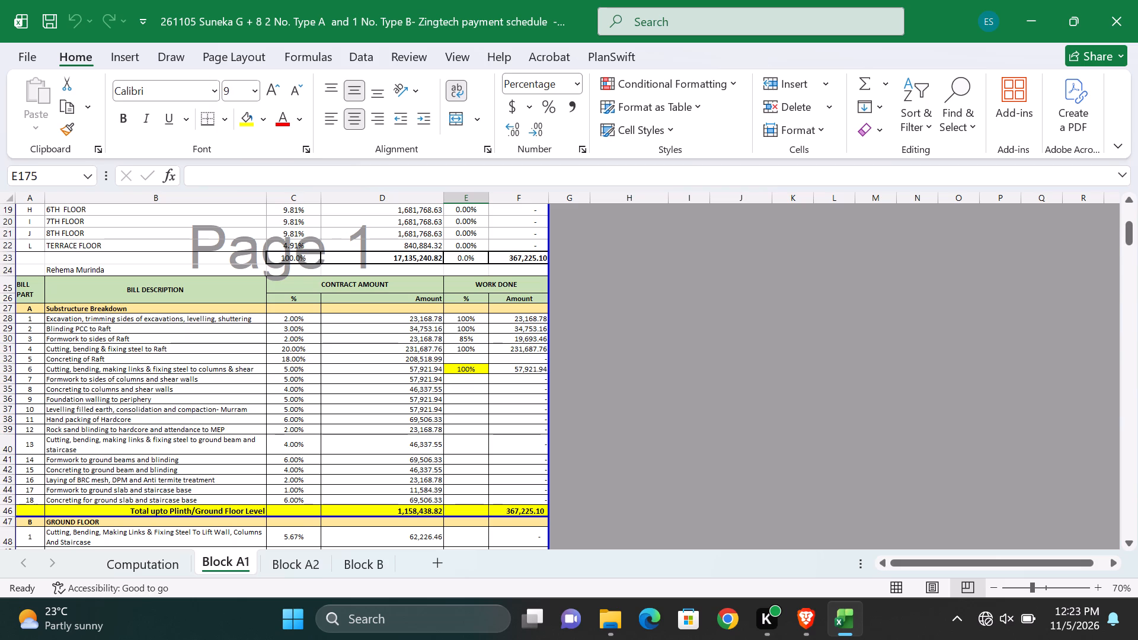
{"action": "scroll", "coordinate": [441, 438], "scroll_direction": "up", "scroll_amount": 4}
{"action": "scroll", "coordinate": [441, 439], "scroll_direction": "down", "scroll_amount": 3}
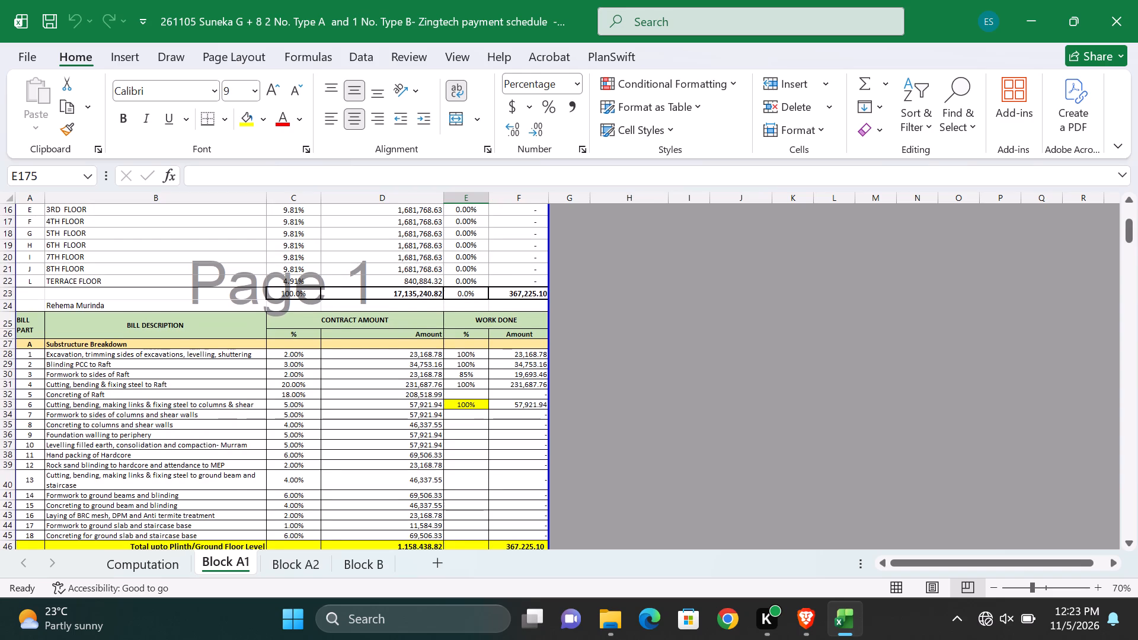
{"action": "left_click", "coordinate": [474, 437]}
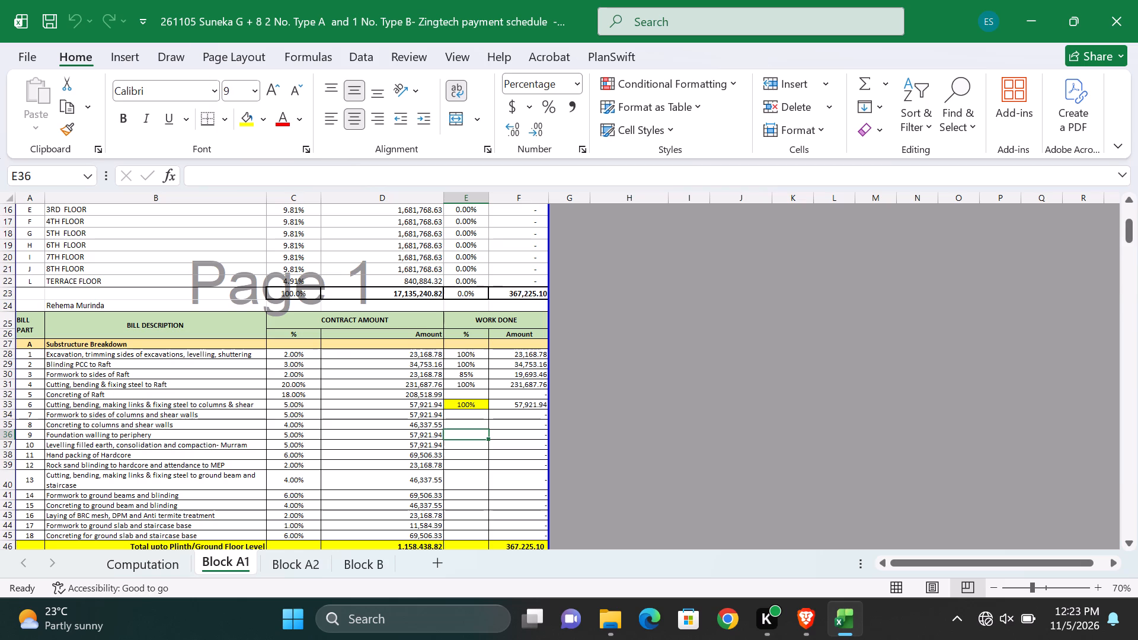
{"action": "left_click", "coordinate": [468, 401]}
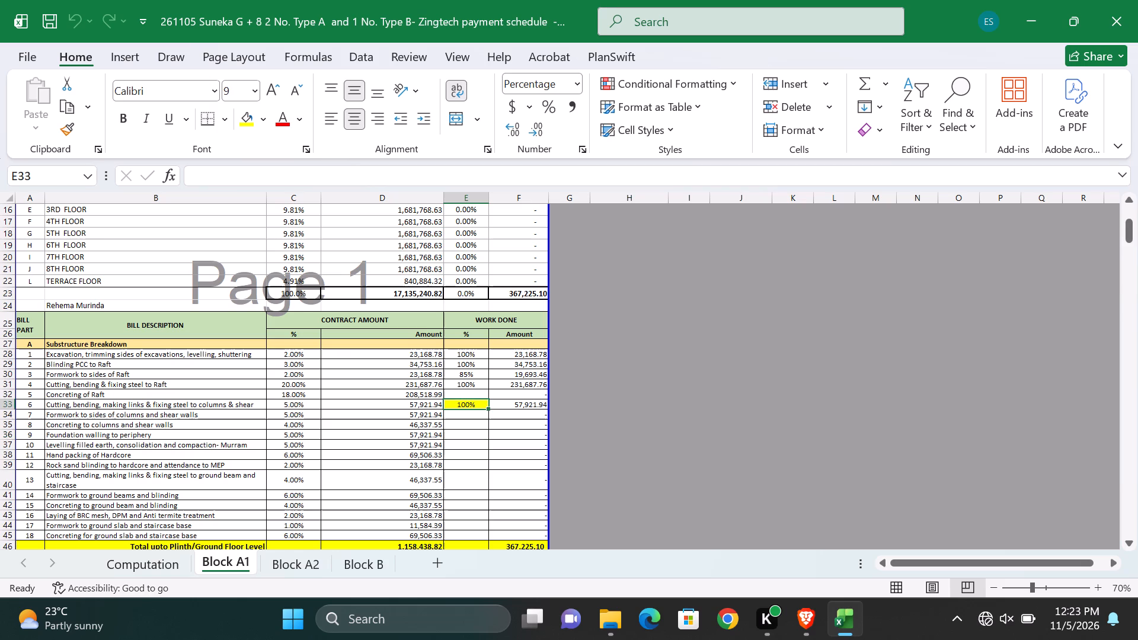
{"action": "type", "text": "80"}
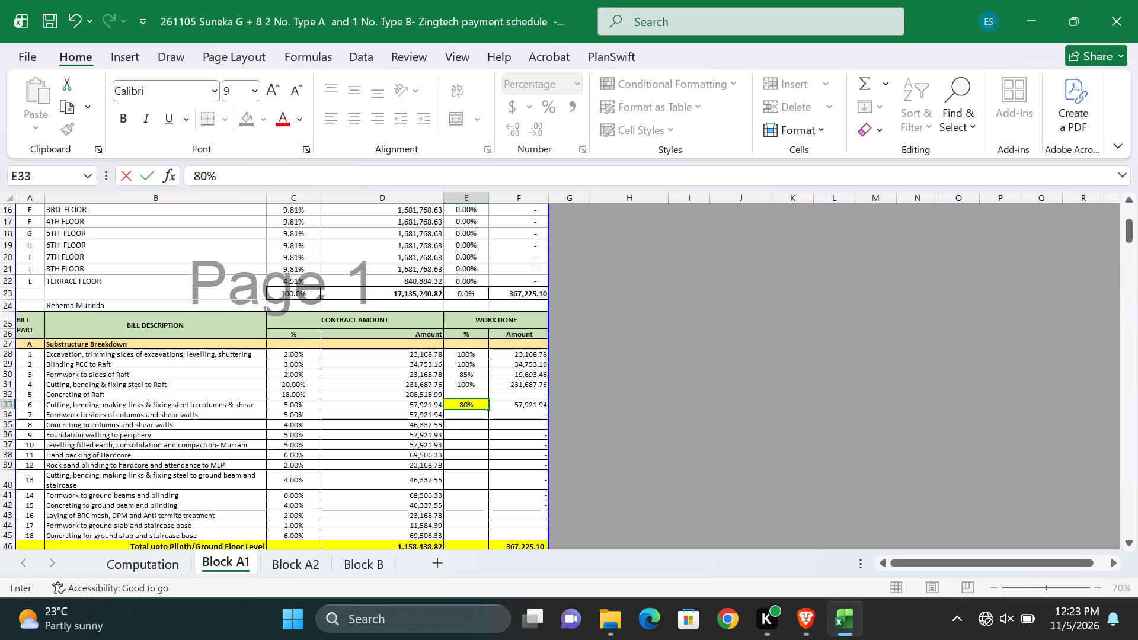
{"action": "left_click", "coordinate": [488, 437]}
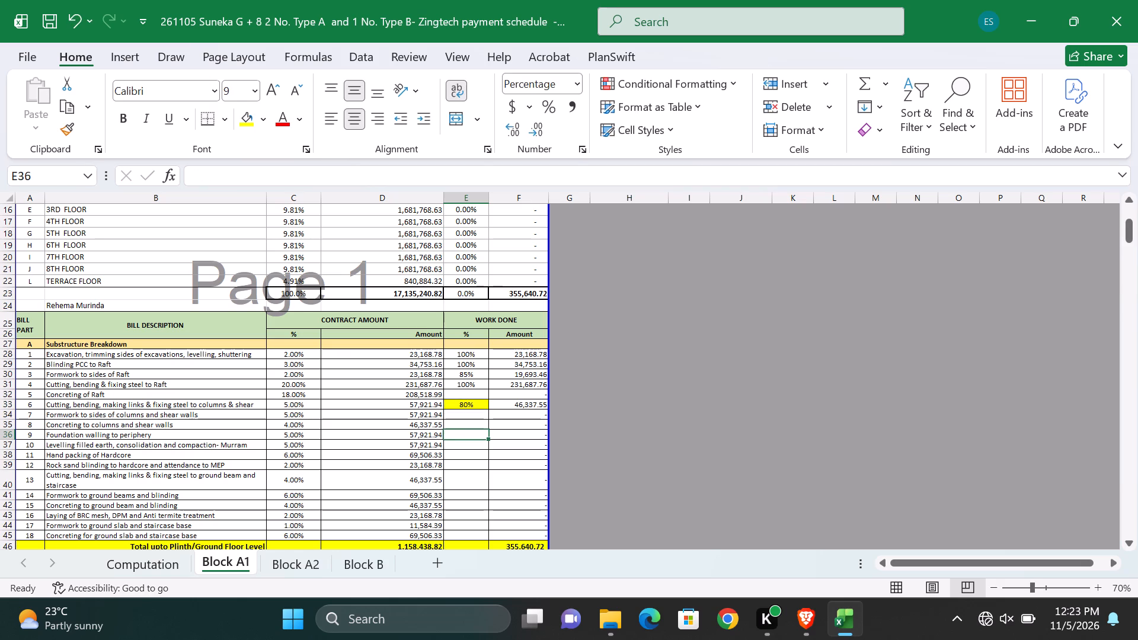
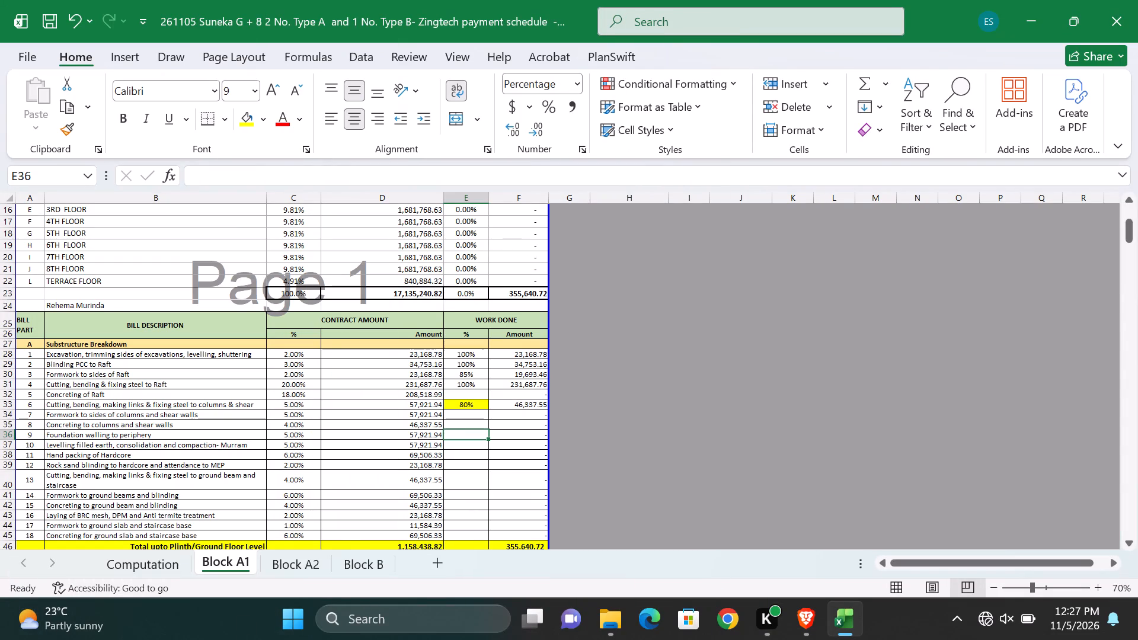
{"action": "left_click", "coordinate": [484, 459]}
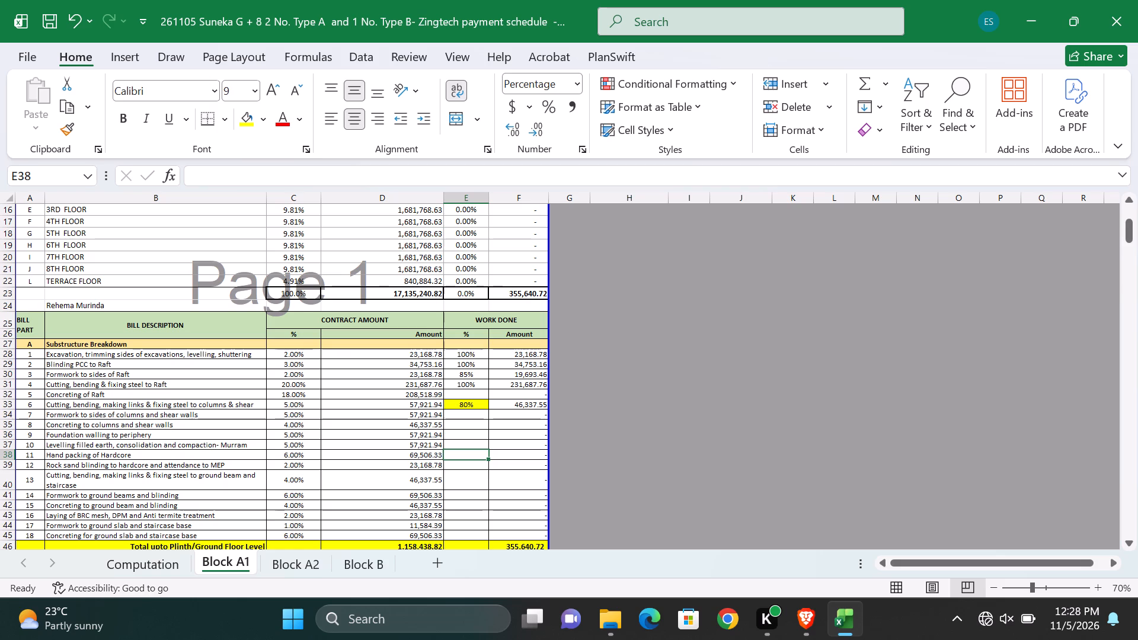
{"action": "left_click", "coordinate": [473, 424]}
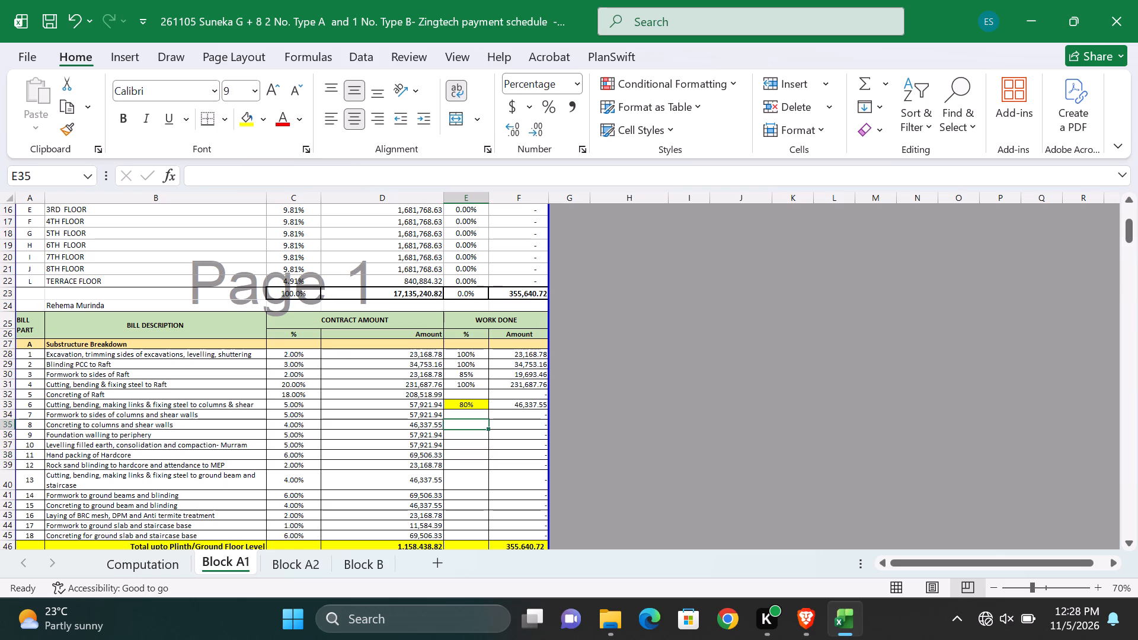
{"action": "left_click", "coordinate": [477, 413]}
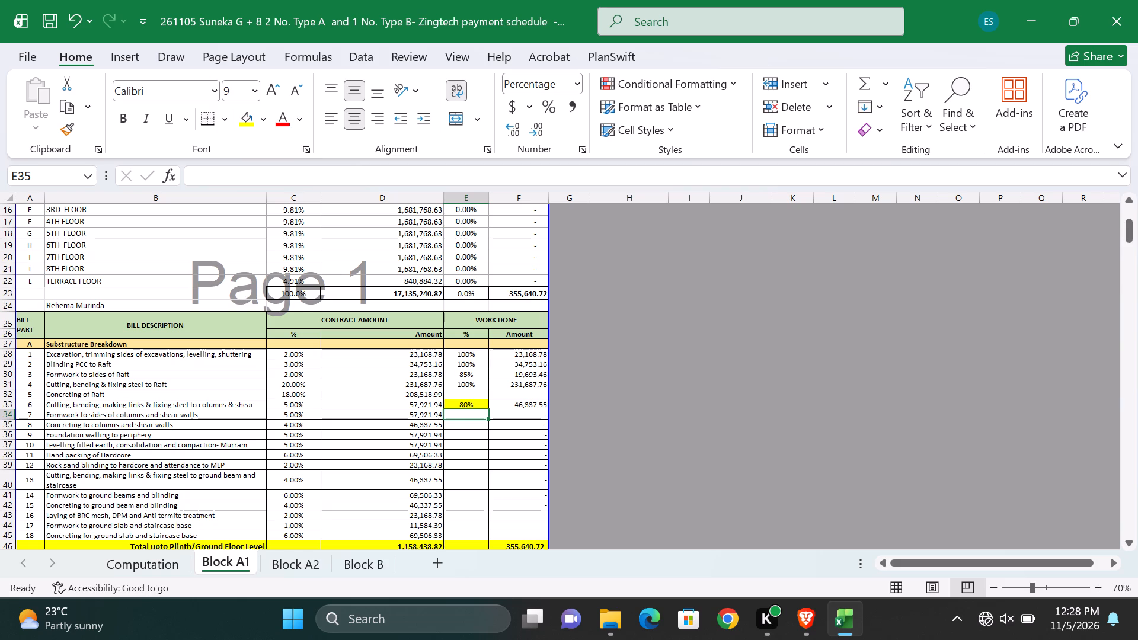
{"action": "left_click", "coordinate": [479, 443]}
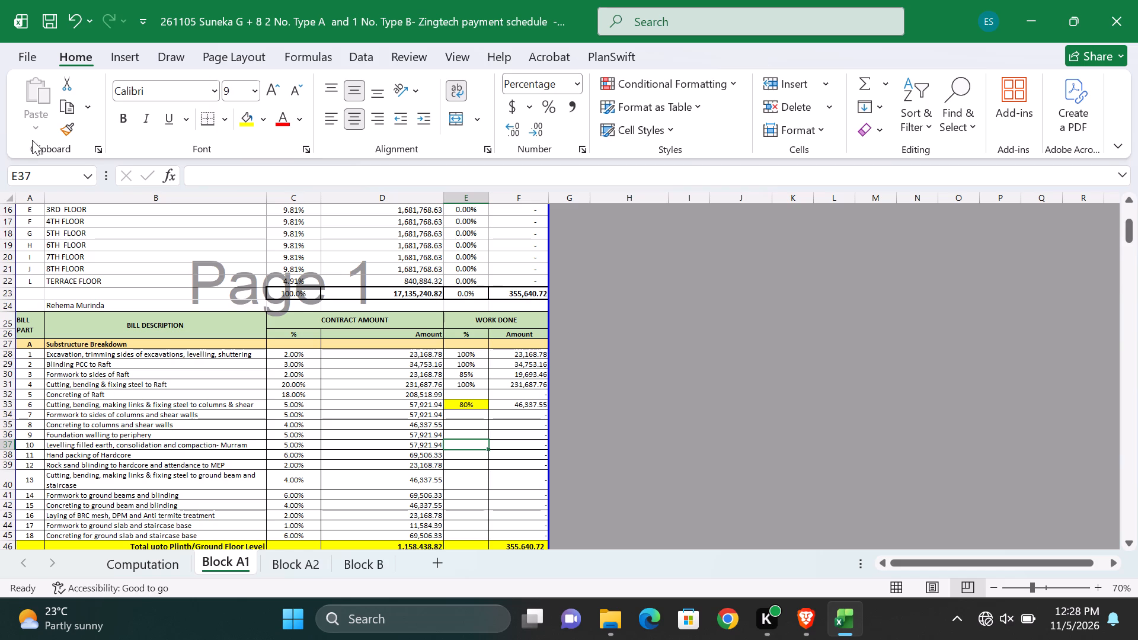
Remove the yellow fill from the work done percentage of Block A1's substructure item 6.
{"action": "left_click", "coordinate": [476, 404]}
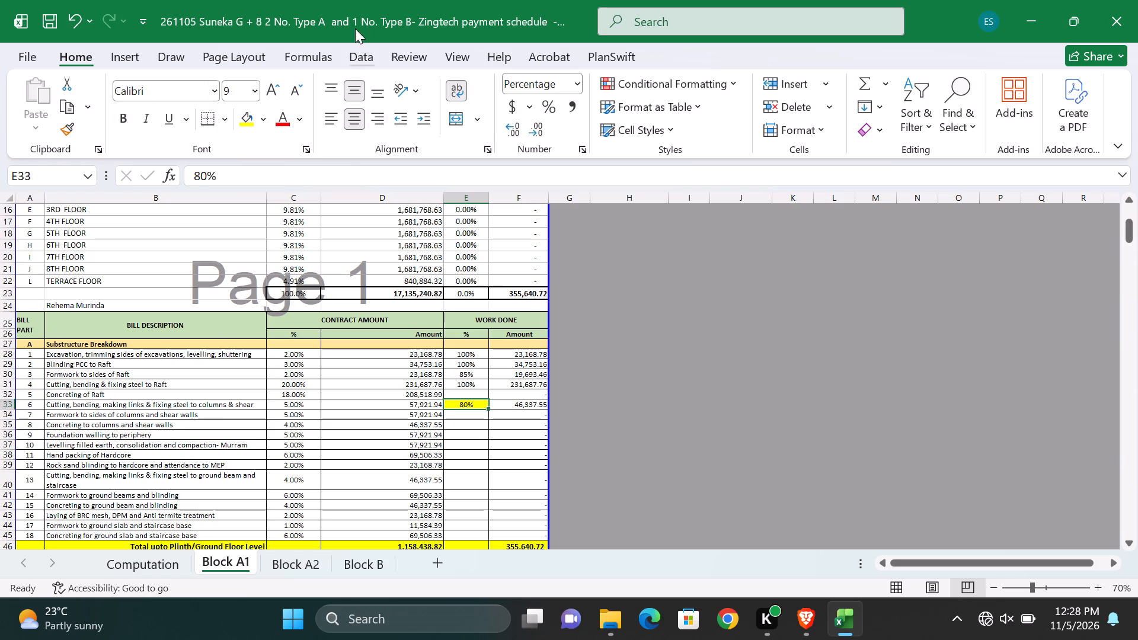
{"action": "left_click", "coordinate": [260, 117]}
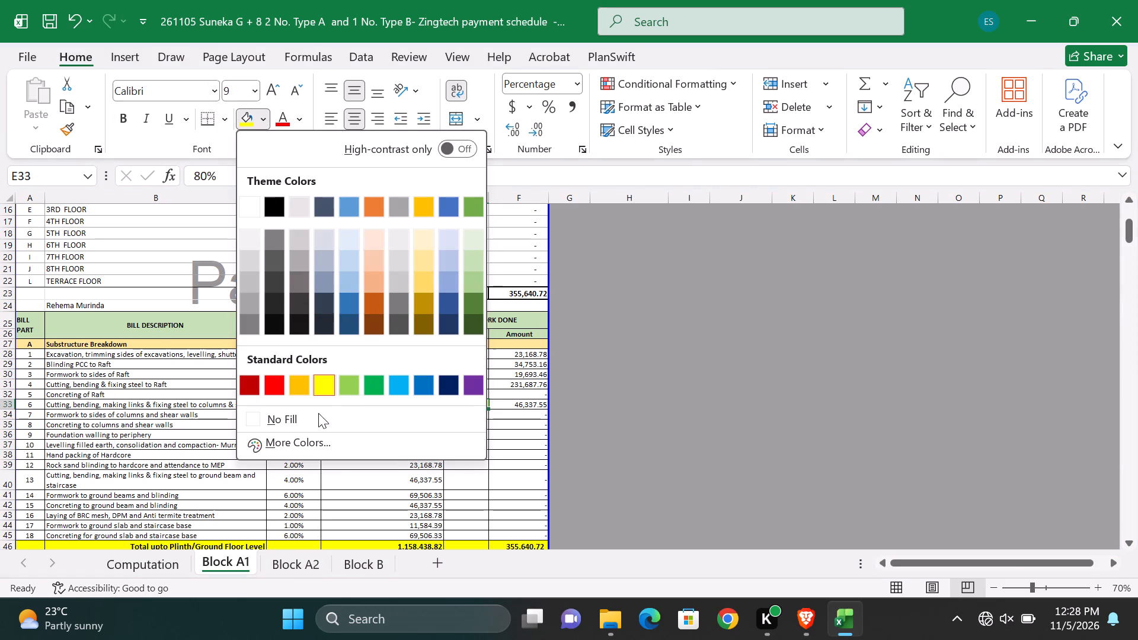
{"action": "left_click", "coordinate": [283, 419]}
{"action": "left_click", "coordinate": [470, 443]}
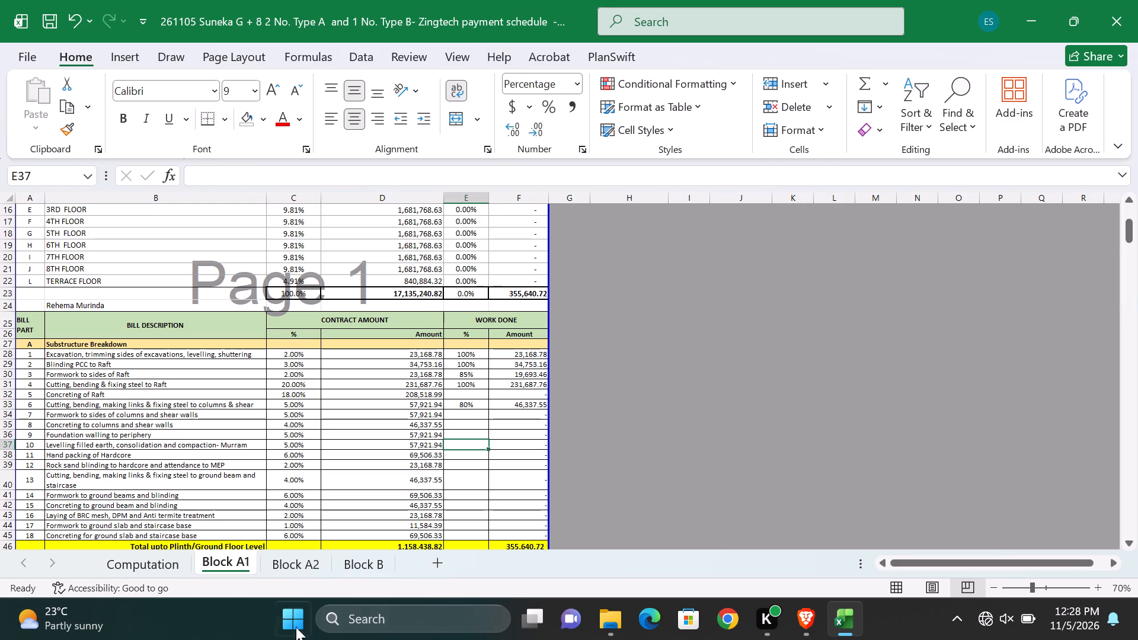
Examine Block A2's floor summary and work done entries, and check substructure item 6 on Block A1 against them.
{"action": "left_click", "coordinate": [299, 568]}
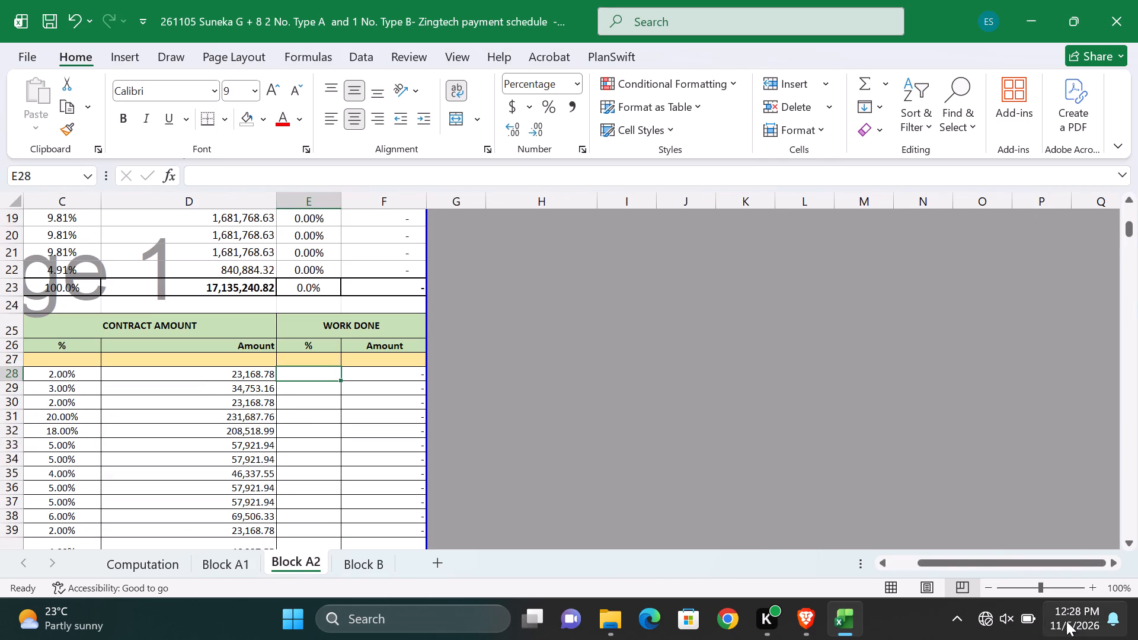
{"action": "left_click_drag", "start_coordinate": [972, 561], "coordinate": [880, 583]}
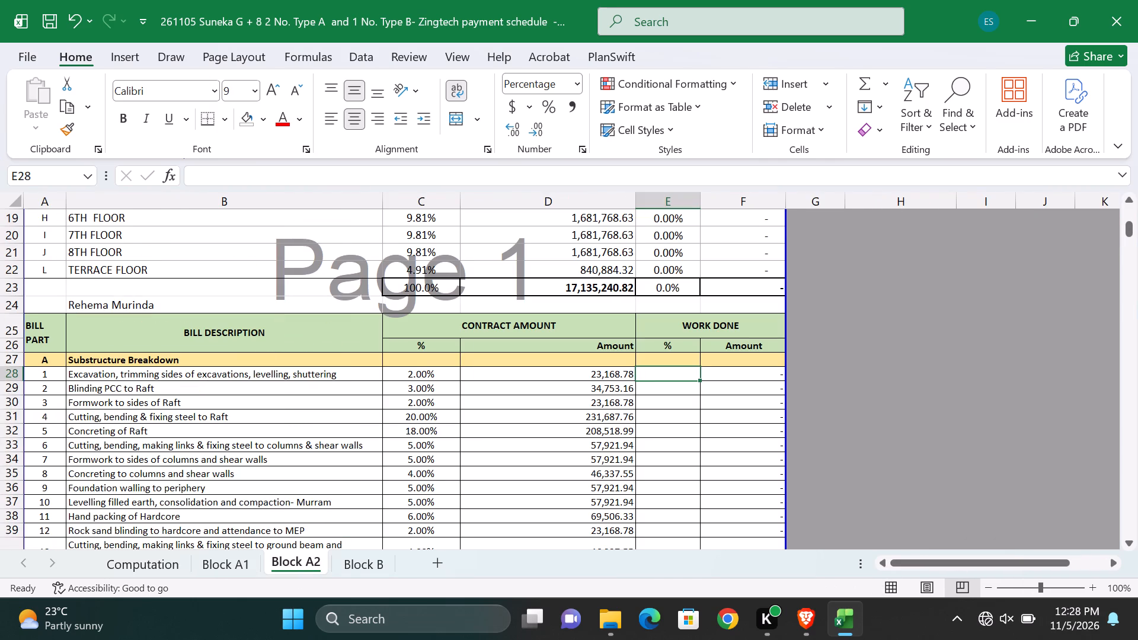
{"action": "scroll", "coordinate": [552, 388], "scroll_direction": "down", "scroll_amount": 2}
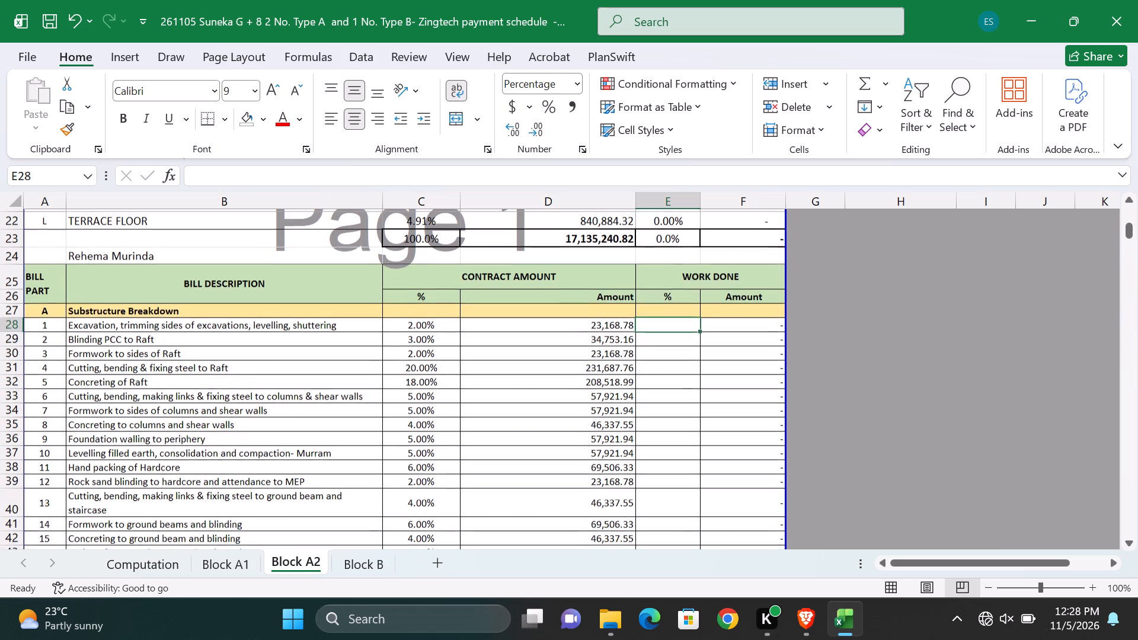
{"action": "scroll", "coordinate": [552, 388], "scroll_direction": "down", "scroll_amount": 2}
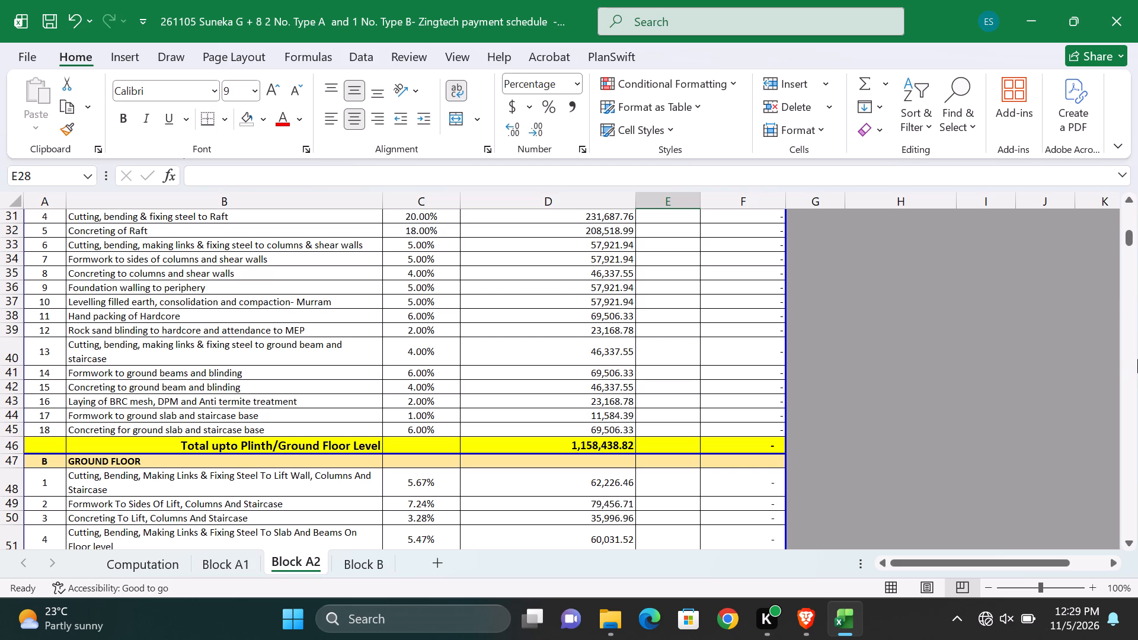
{"action": "scroll", "coordinate": [1137, 370], "scroll_direction": "up", "scroll_amount": 8}
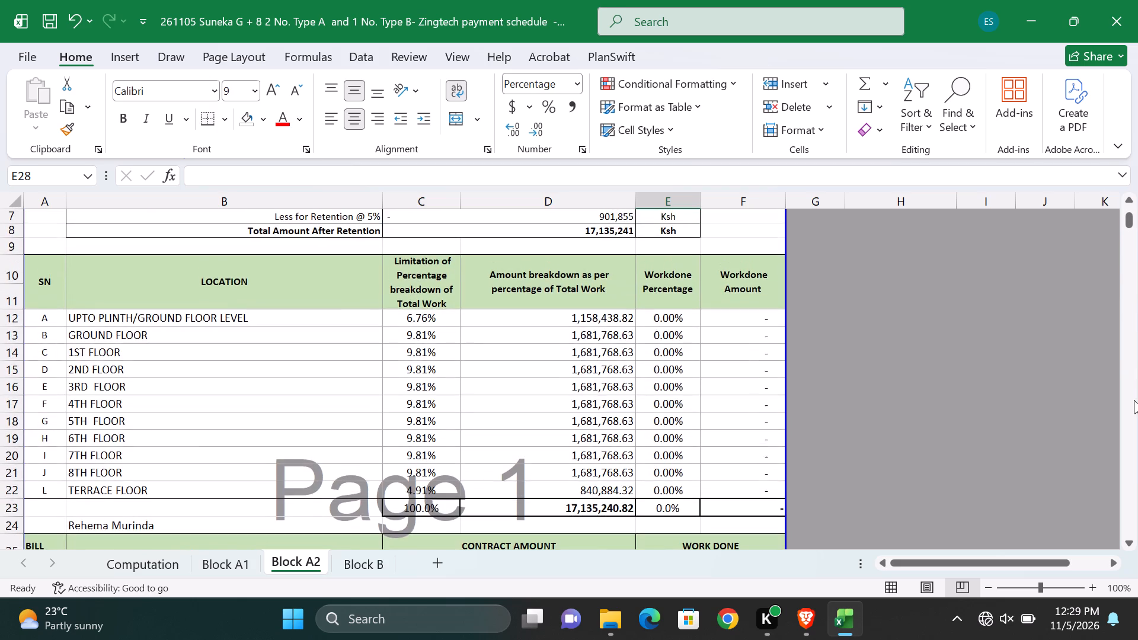
{"action": "scroll", "coordinate": [1134, 400], "scroll_direction": "up", "scroll_amount": 4}
{"action": "scroll", "coordinate": [1133, 405], "scroll_direction": "down", "scroll_amount": 4}
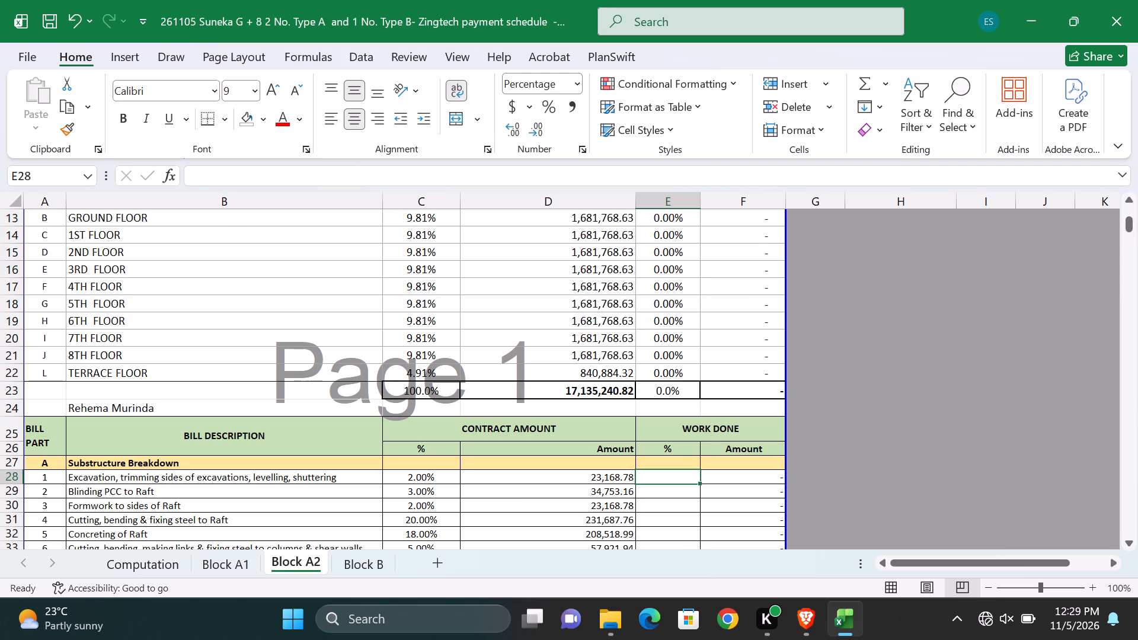
{"action": "scroll", "coordinate": [573, 481], "scroll_direction": "down", "scroll_amount": 3}
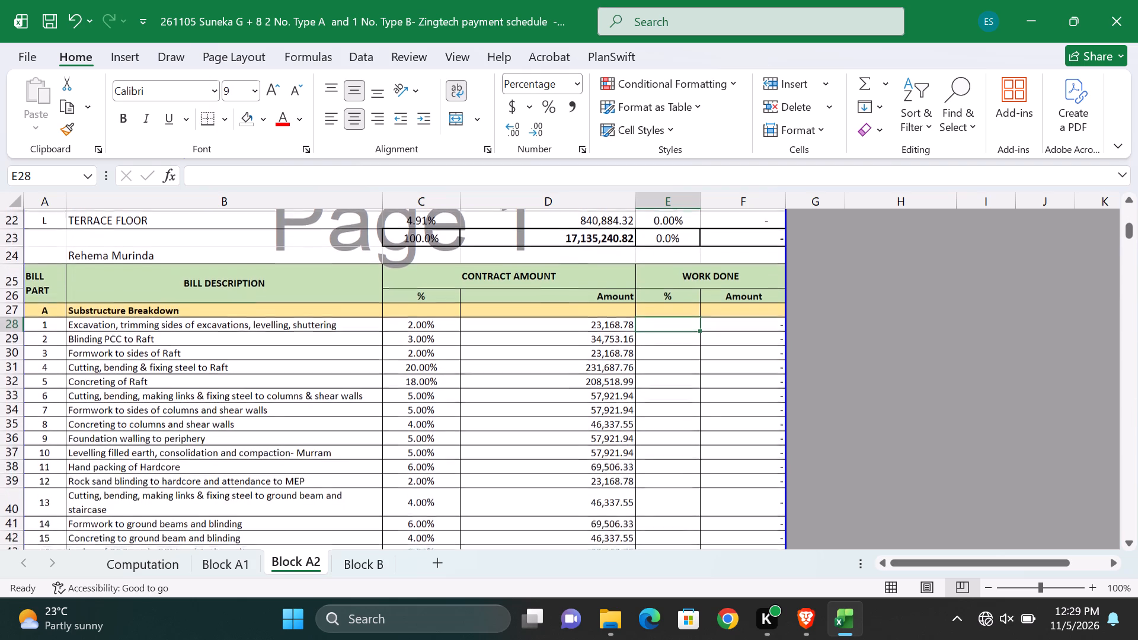
{"action": "scroll", "coordinate": [573, 481], "scroll_direction": "down", "scroll_amount": 5}
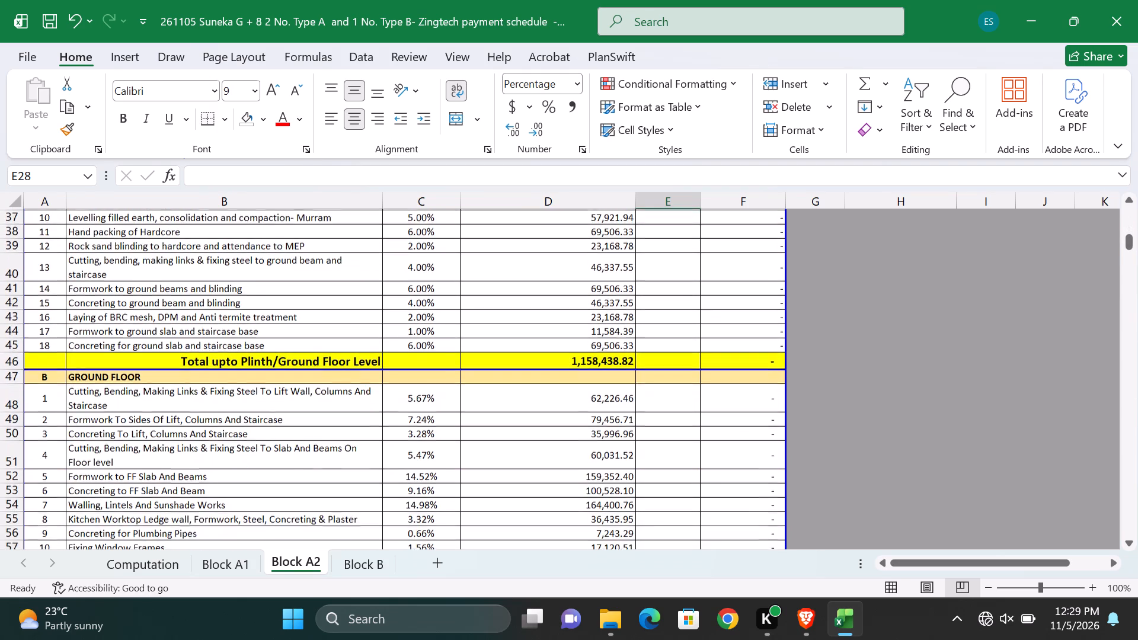
{"action": "scroll", "coordinate": [573, 481], "scroll_direction": "down", "scroll_amount": 1}
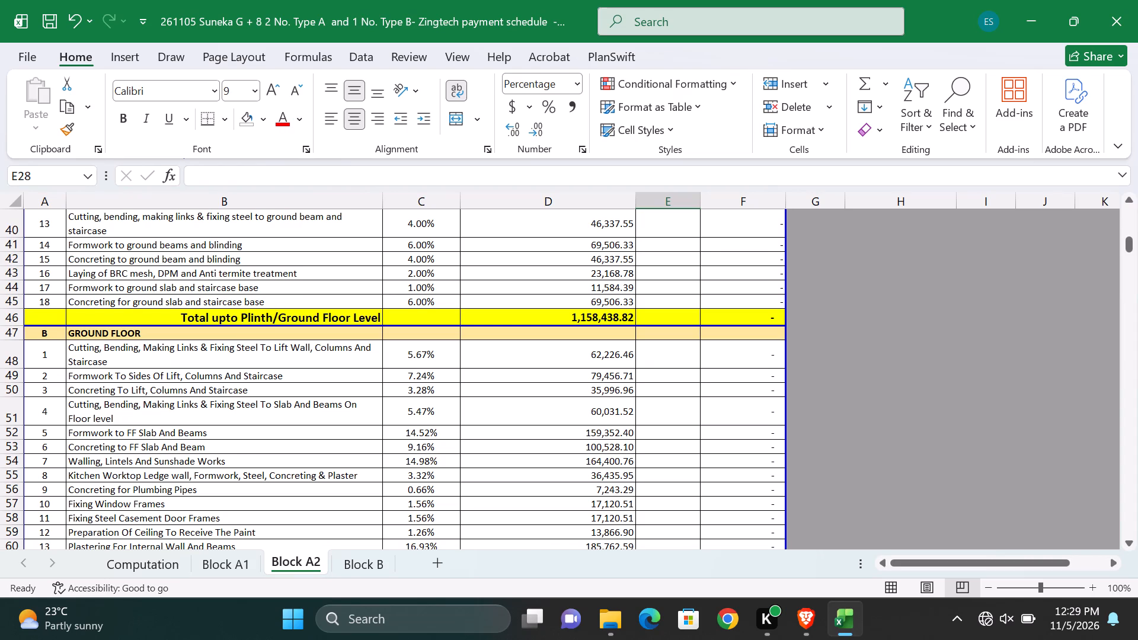
{"action": "scroll", "coordinate": [337, 512], "scroll_direction": "up", "scroll_amount": 8}
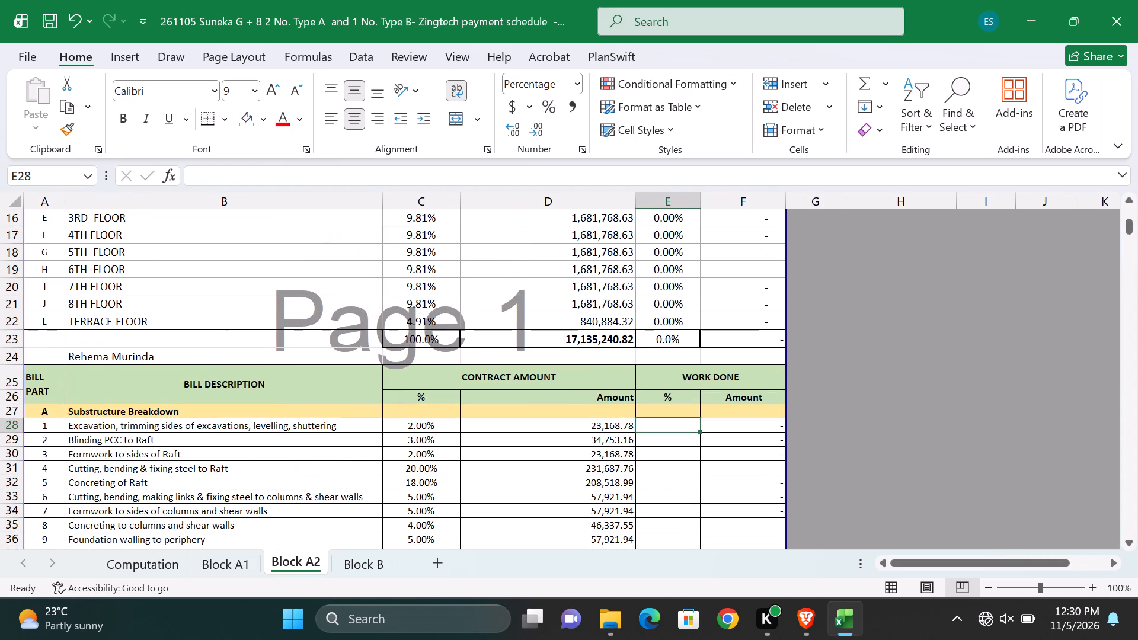
{"action": "scroll", "coordinate": [413, 506], "scroll_direction": "down", "scroll_amount": 3}
{"action": "left_click", "coordinate": [226, 566]}
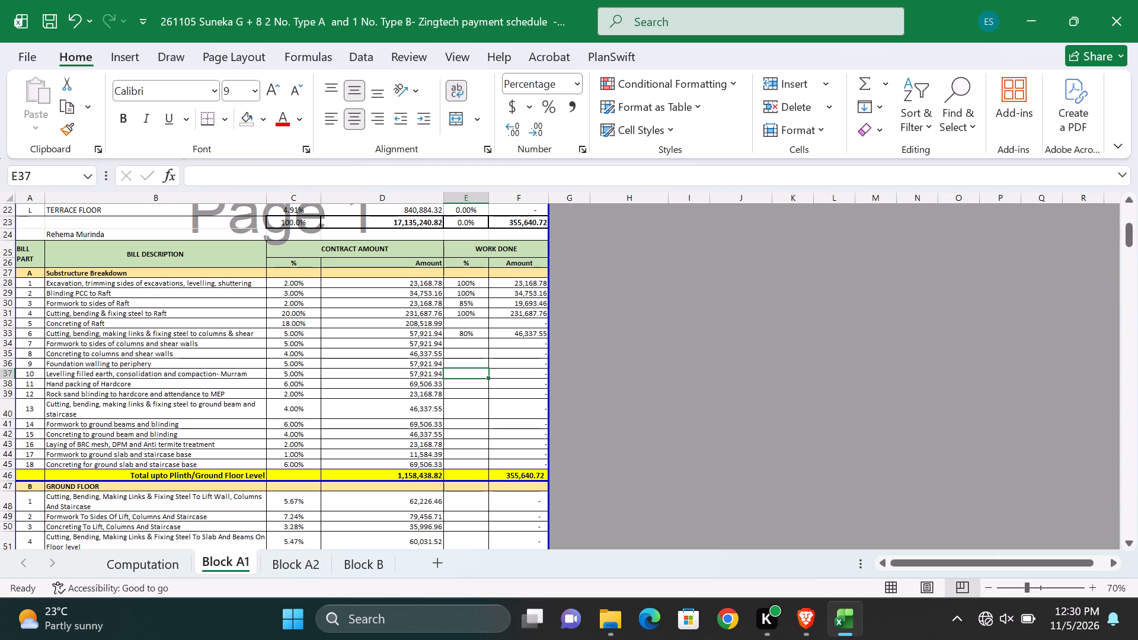
{"action": "left_click", "coordinate": [463, 335]}
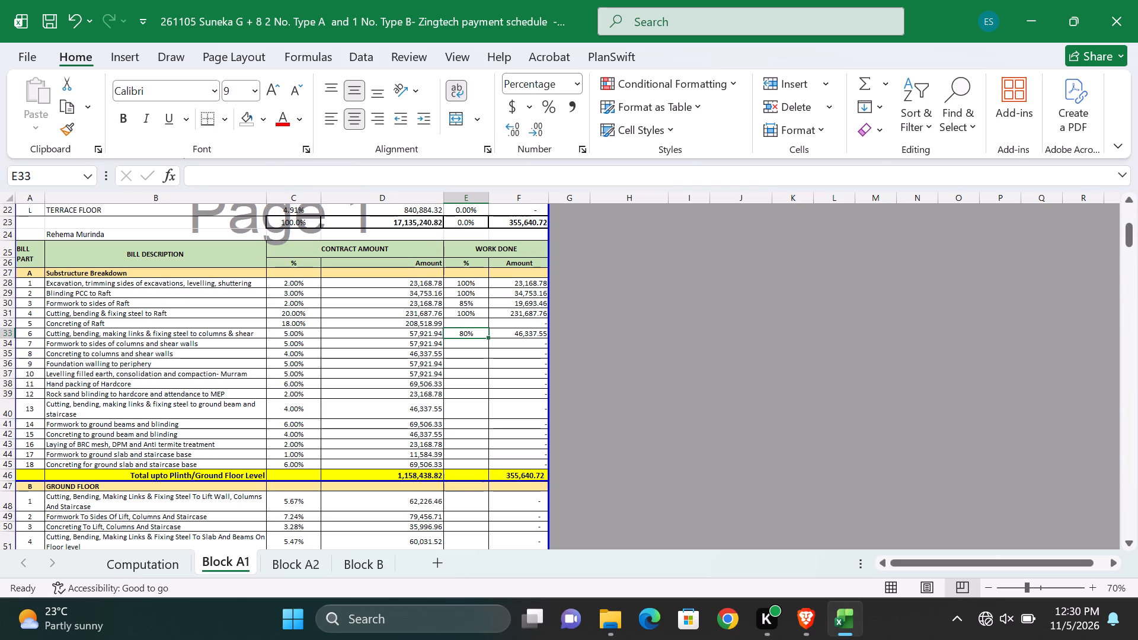
On Block B, set the work done percentage for substructure item 10, levelling filled earth, consolidation and compaction - Murram, to 30%.
{"action": "left_click", "coordinate": [367, 564]}
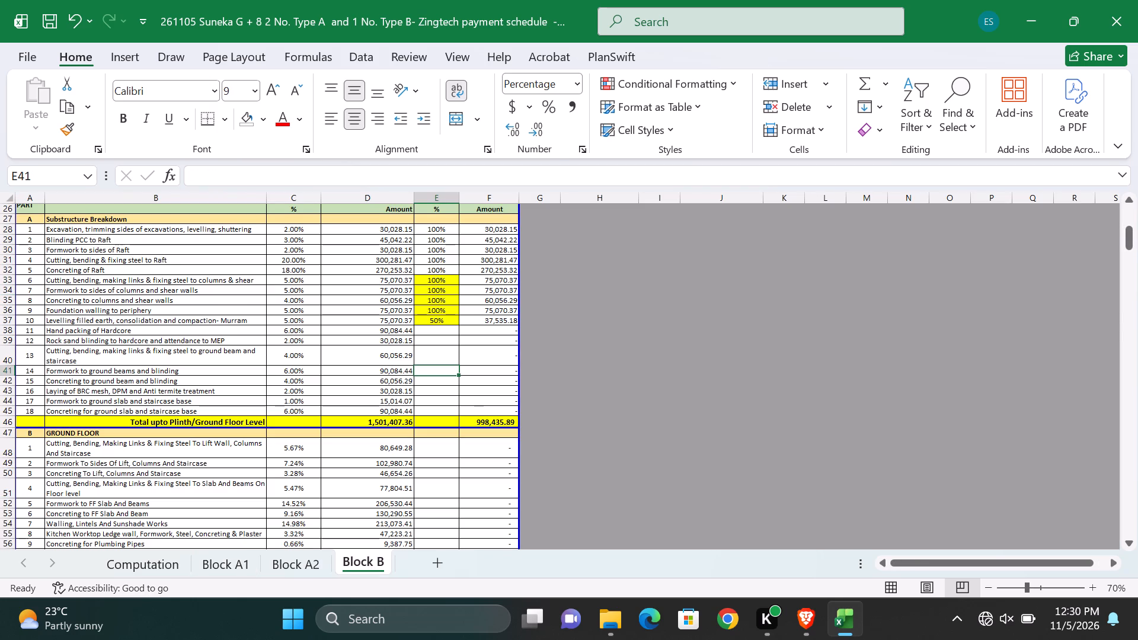
{"action": "left_click", "coordinate": [10, 280]}
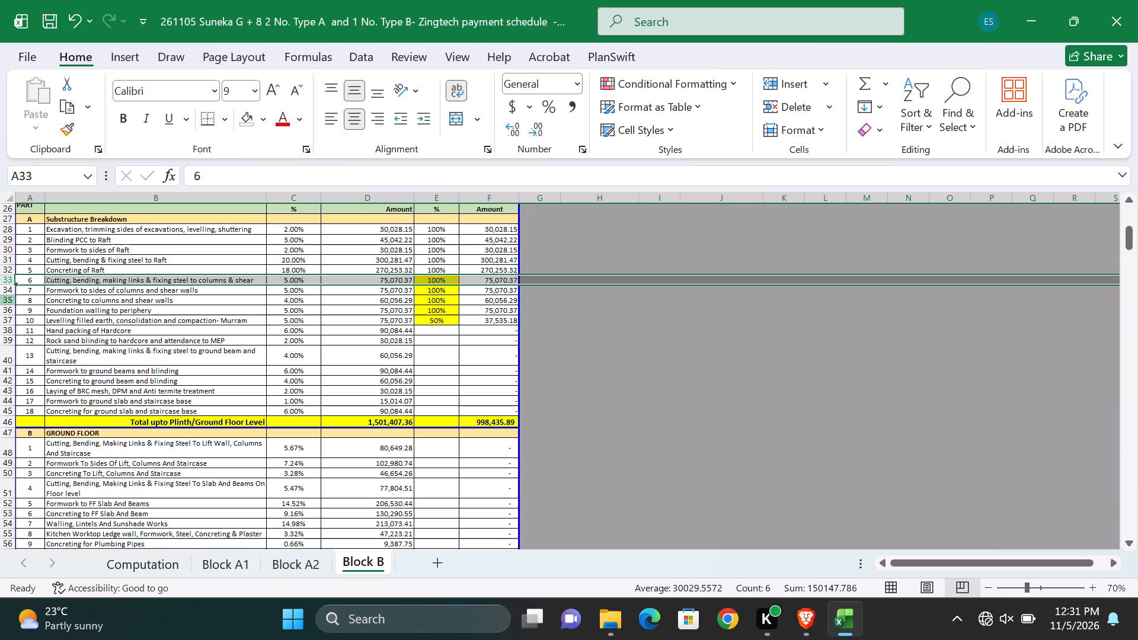
{"action": "left_click", "coordinate": [435, 321]}
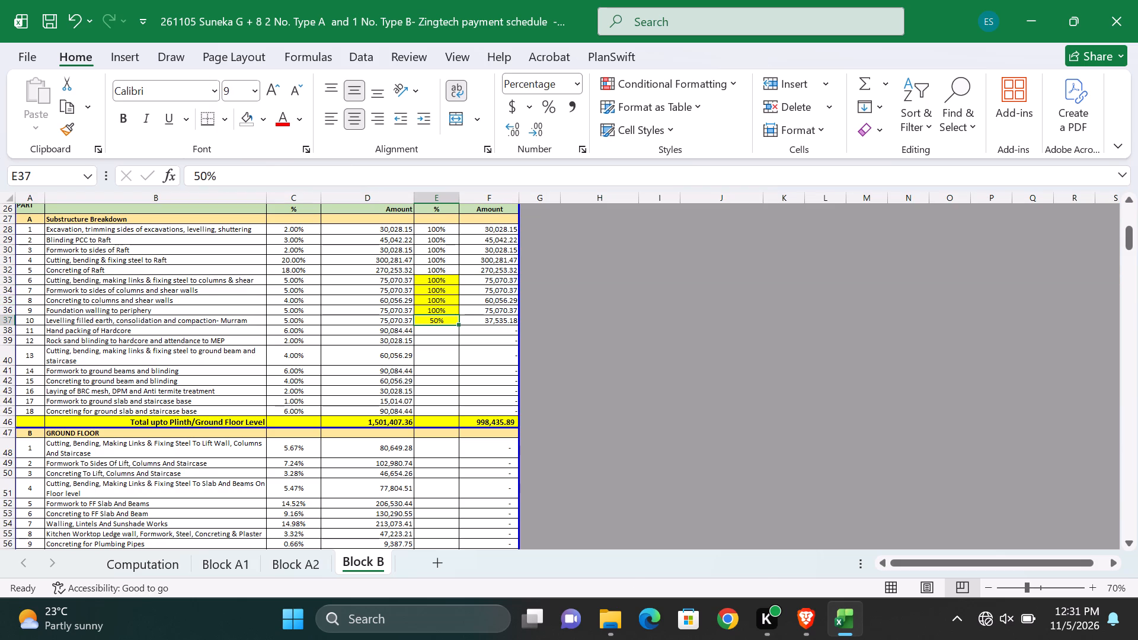
{"action": "type", "text": "29"}
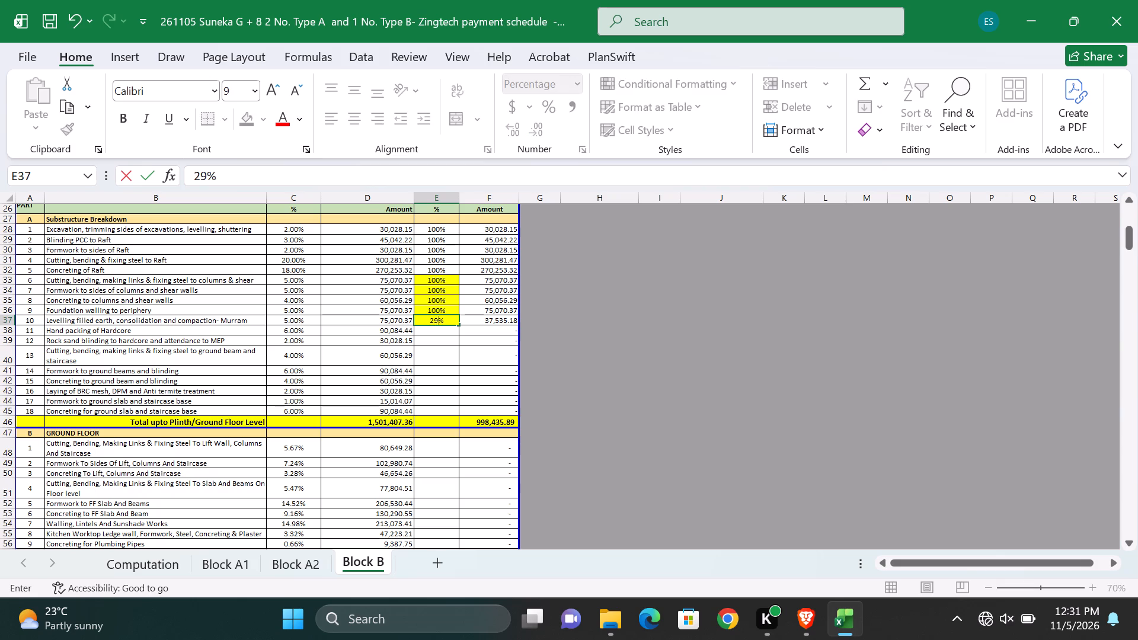
{"action": "key", "text": "BackSpace"}
{"action": "key", "text": "0"}
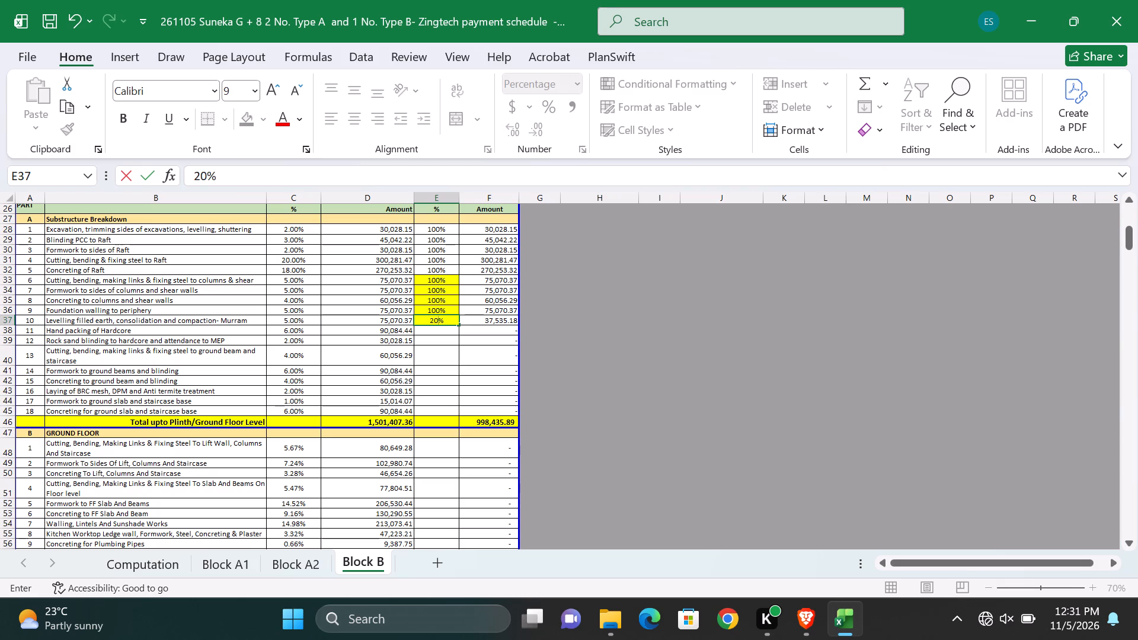
{"action": "key", "text": "BackSpace"}
{"action": "key", "text": "BackSpace"}
{"action": "type", "text": "30"}
{"action": "left_click", "coordinate": [430, 332]}
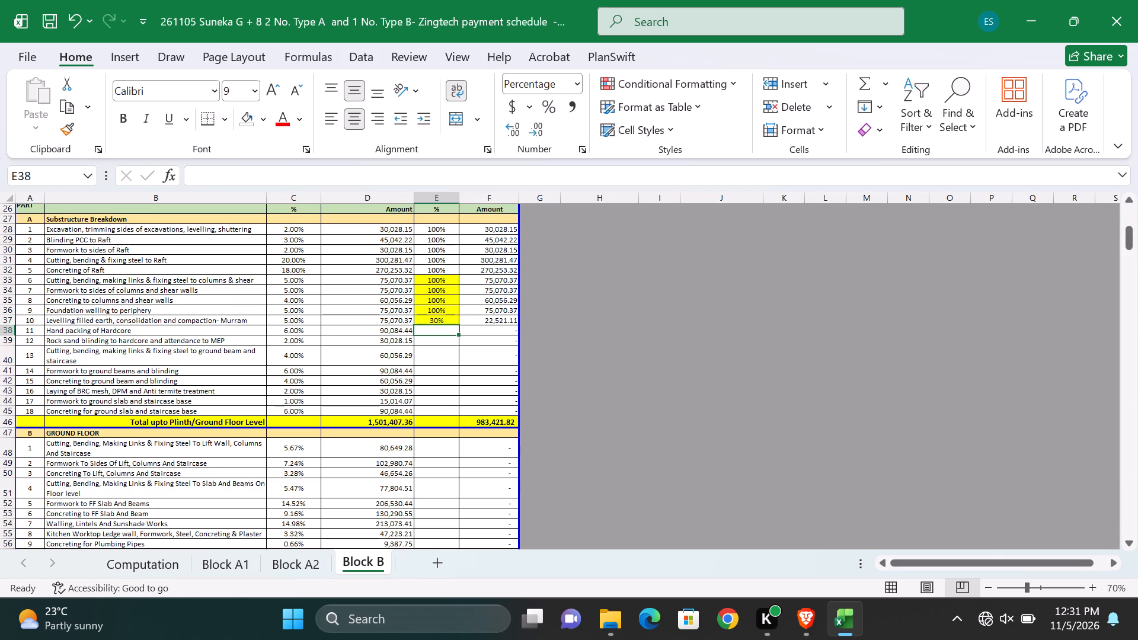
Review the Computation sheet's block valuation amounts, VAT, previous payments and net payable valuation.
{"action": "left_click", "coordinate": [131, 567]}
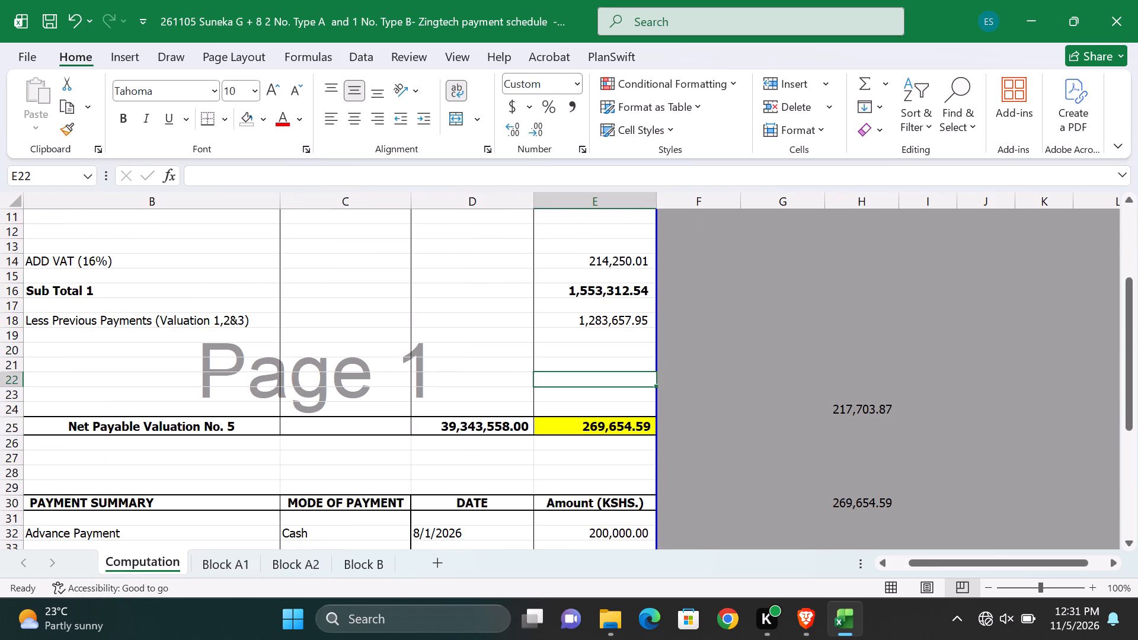
{"action": "left_click", "coordinate": [776, 430]}
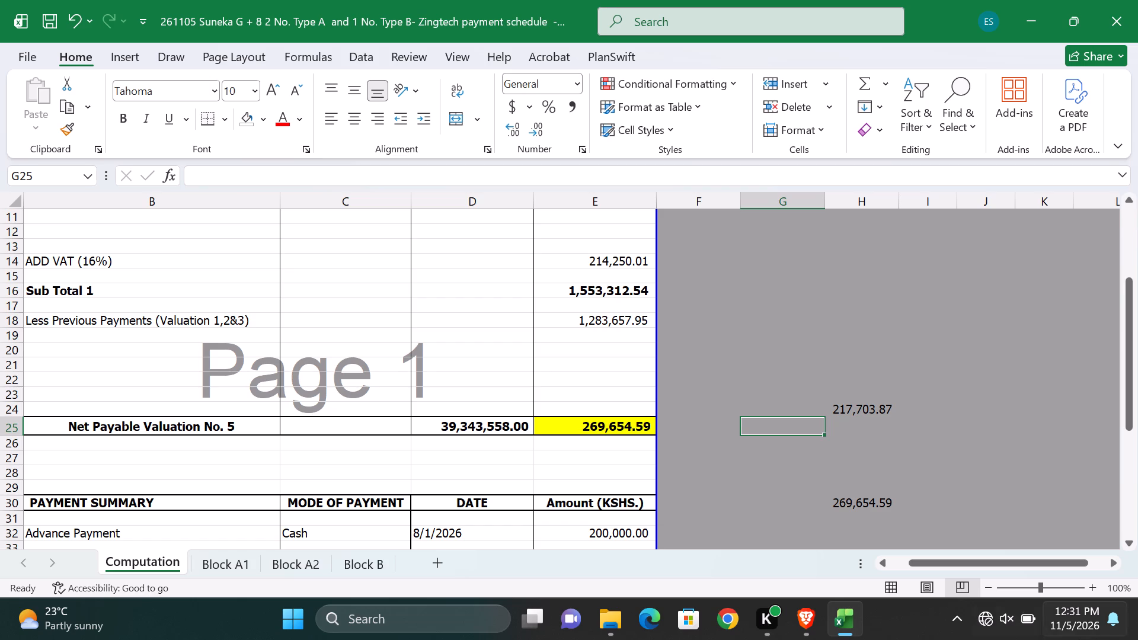
{"action": "scroll", "coordinate": [582, 395], "scroll_direction": "up", "scroll_amount": 2}
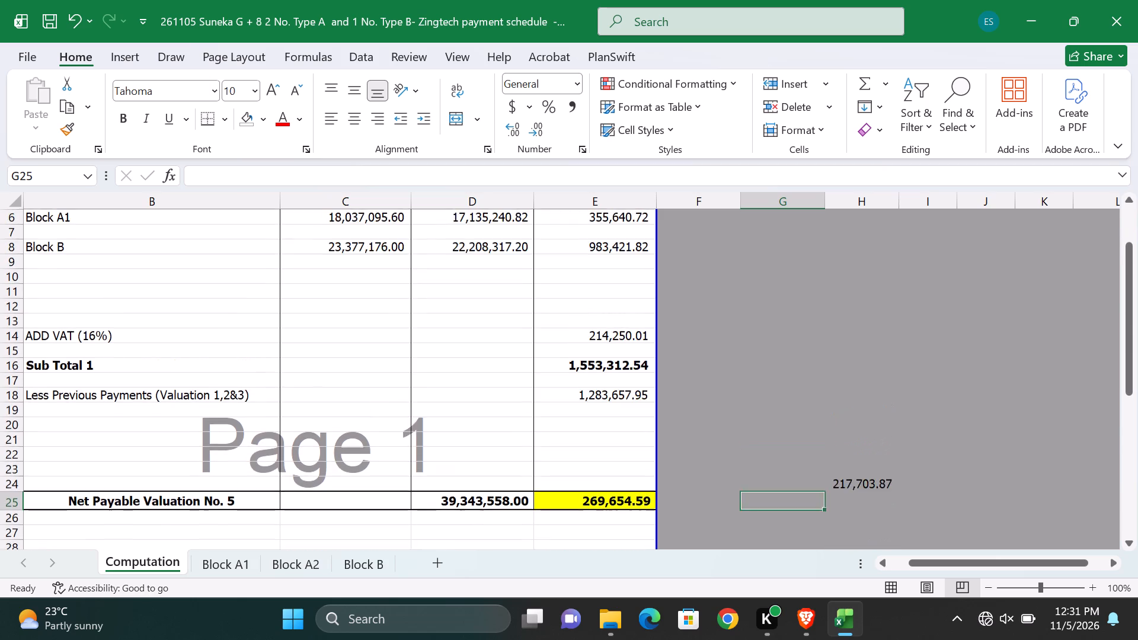
{"action": "scroll", "coordinate": [592, 395], "scroll_direction": "up", "scroll_amount": 3}
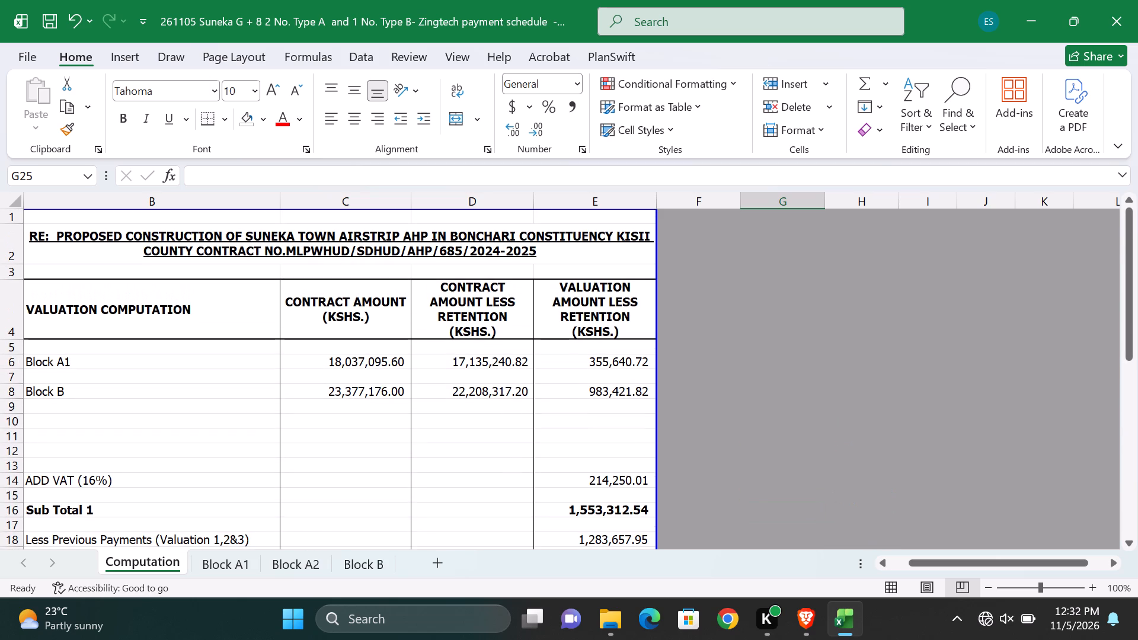
{"action": "scroll", "coordinate": [599, 385], "scroll_direction": "down", "scroll_amount": 3}
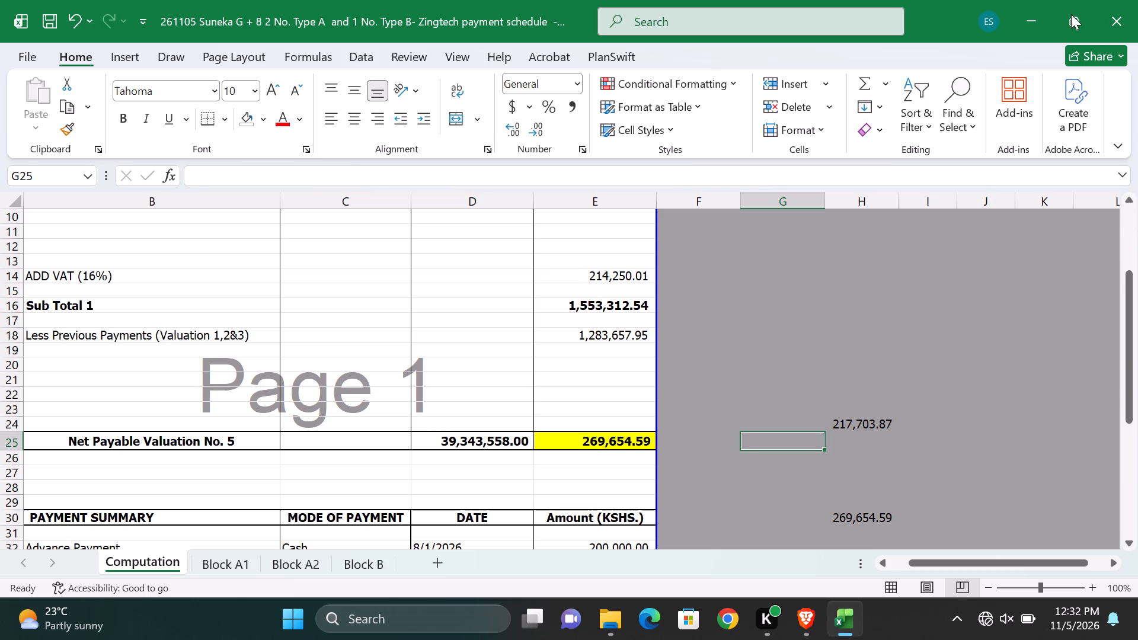
{"action": "left_click", "coordinate": [800, 377]}
{"action": "left_click", "coordinate": [767, 306]}
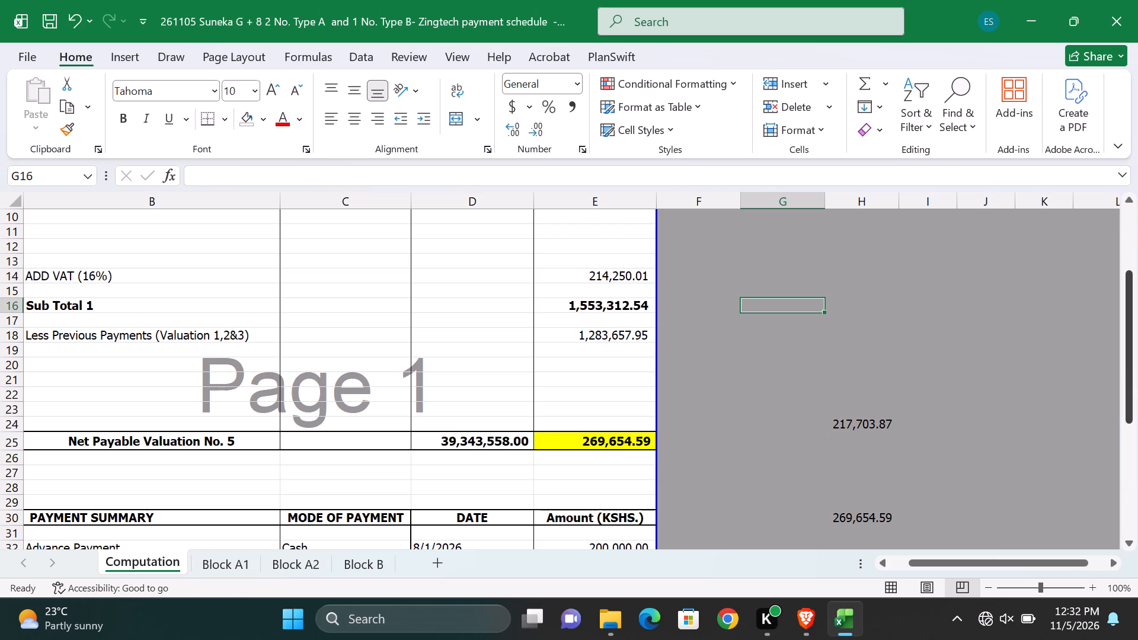
{"action": "left_click", "coordinate": [590, 390]}
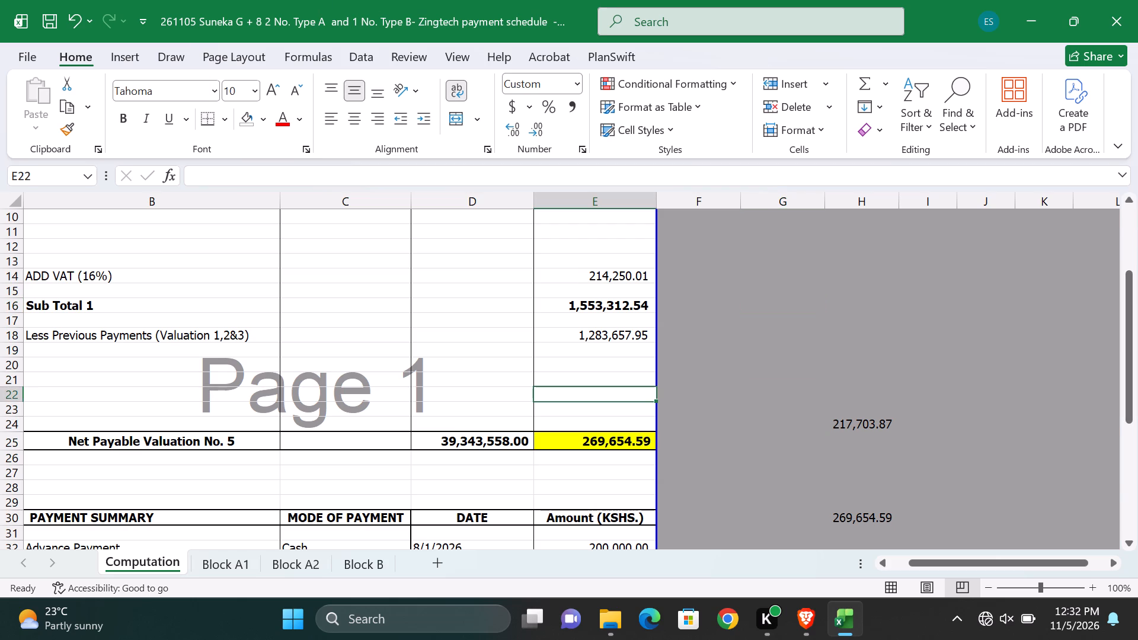
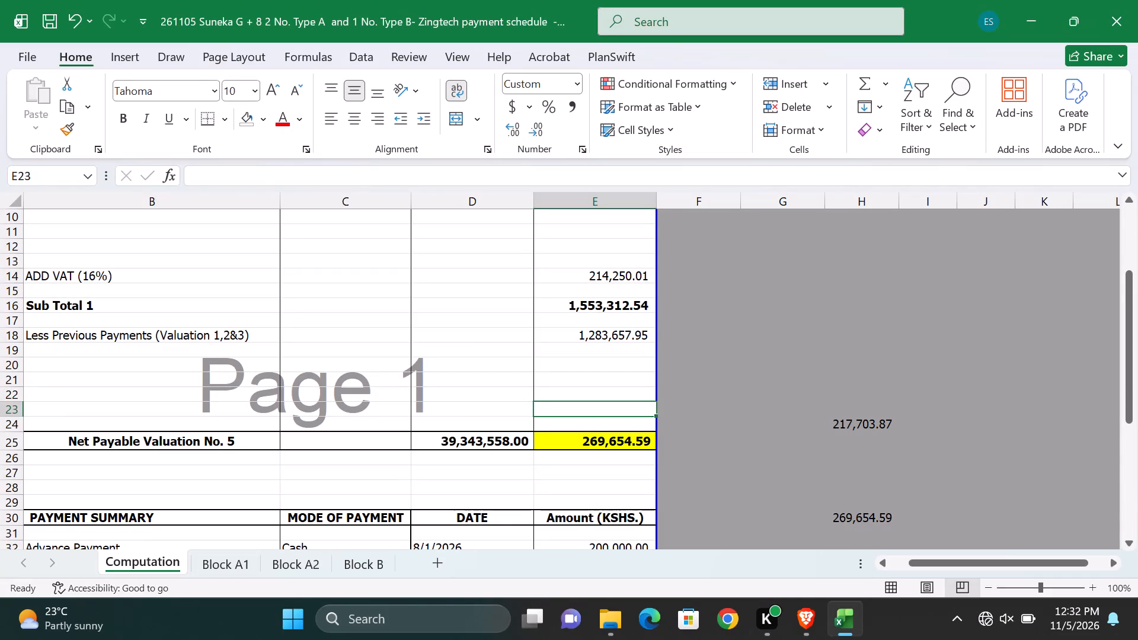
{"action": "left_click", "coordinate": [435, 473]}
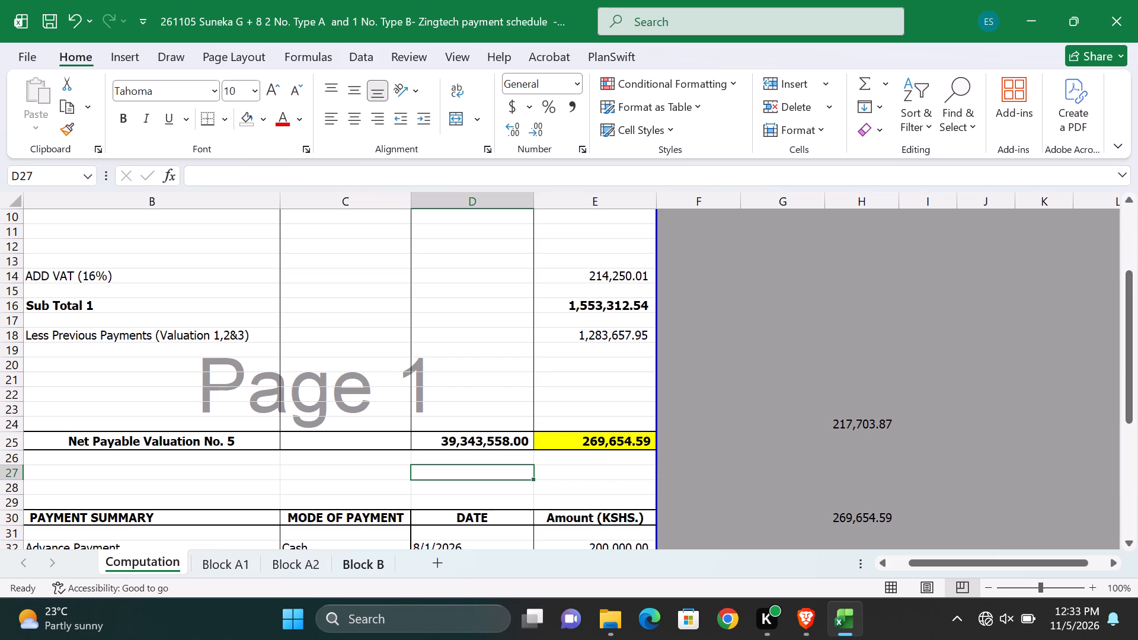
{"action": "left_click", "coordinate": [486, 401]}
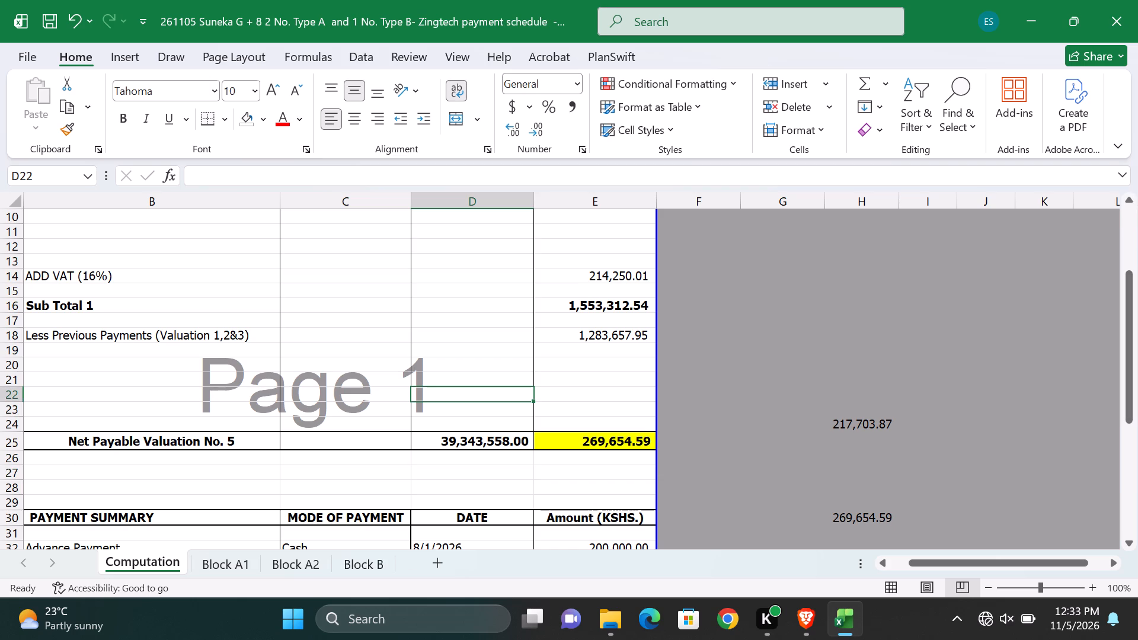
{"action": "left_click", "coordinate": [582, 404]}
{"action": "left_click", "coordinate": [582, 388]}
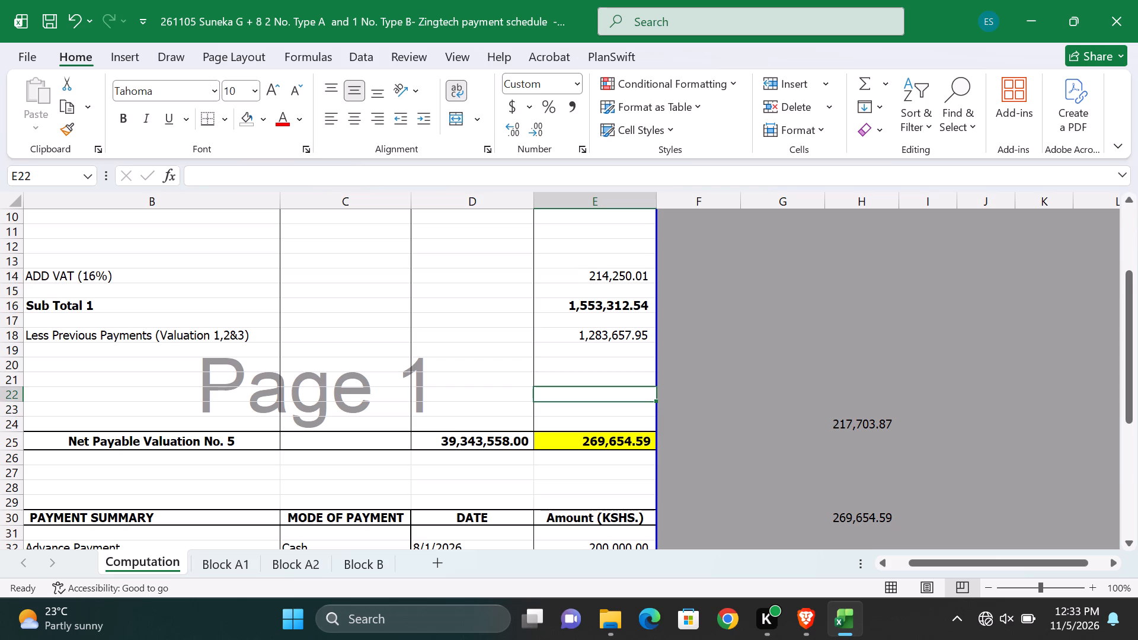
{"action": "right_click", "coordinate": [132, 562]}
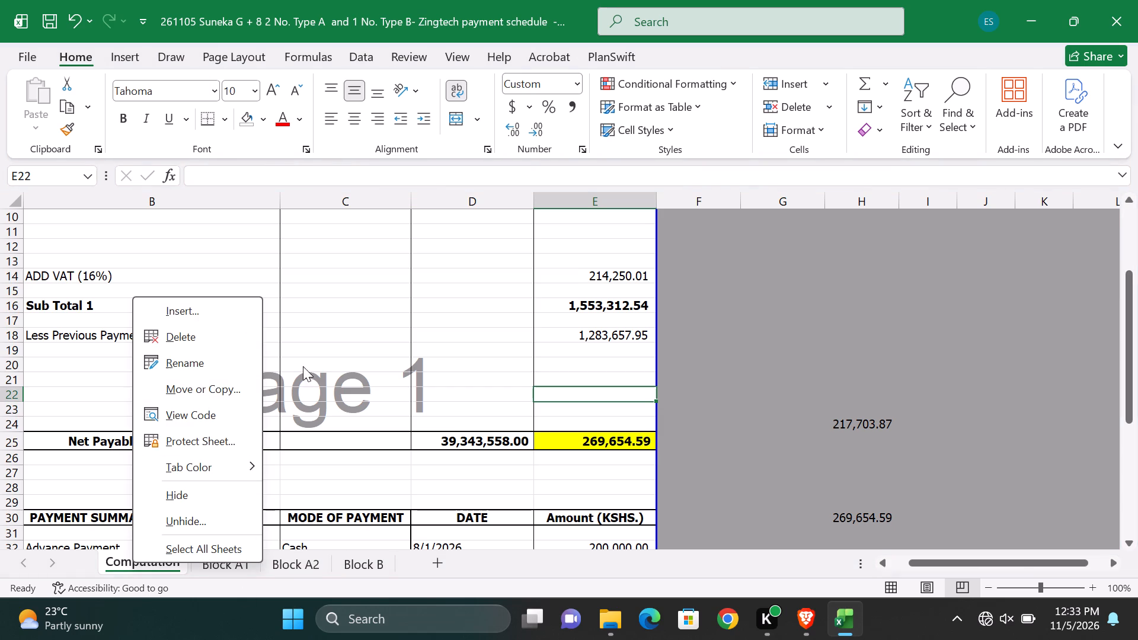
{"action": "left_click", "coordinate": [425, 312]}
Look through the Block A1, Block A2 and Block B work done entries and compare them with the Computation sheet.
{"action": "left_click", "coordinate": [231, 567]}
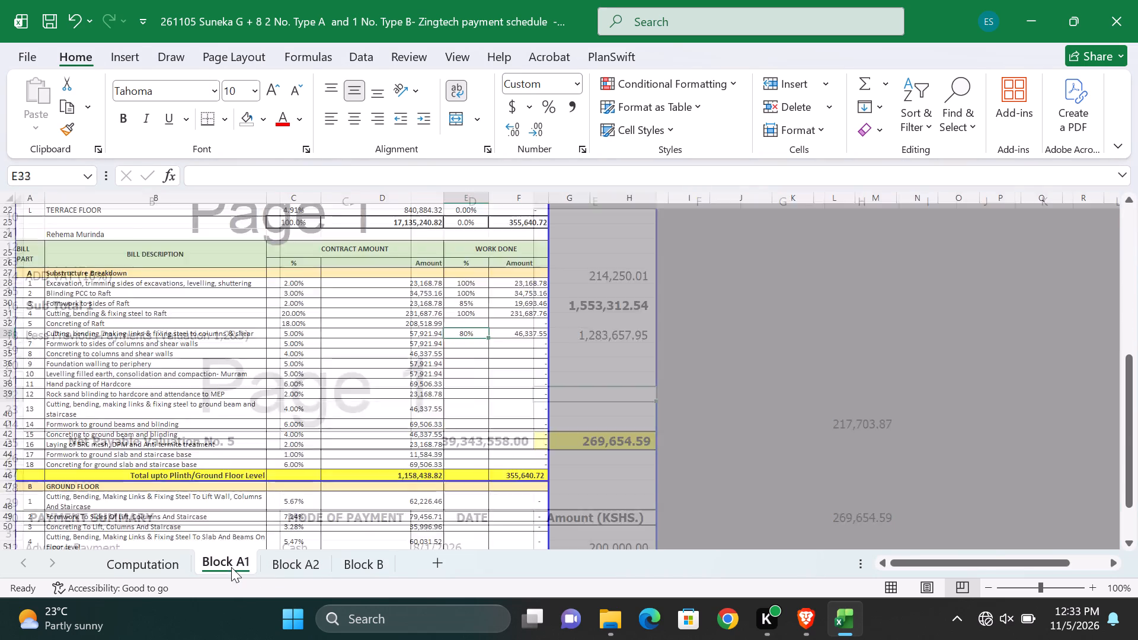
{"action": "left_click", "coordinate": [290, 564]}
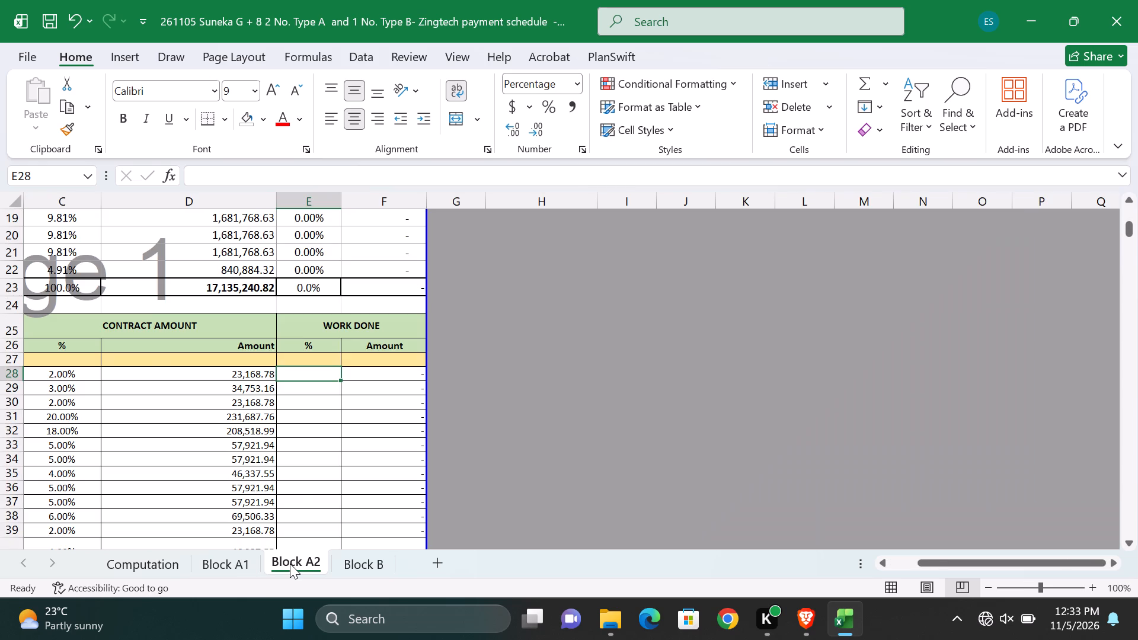
{"action": "left_click", "coordinate": [230, 566]}
{"action": "left_click", "coordinate": [280, 565]}
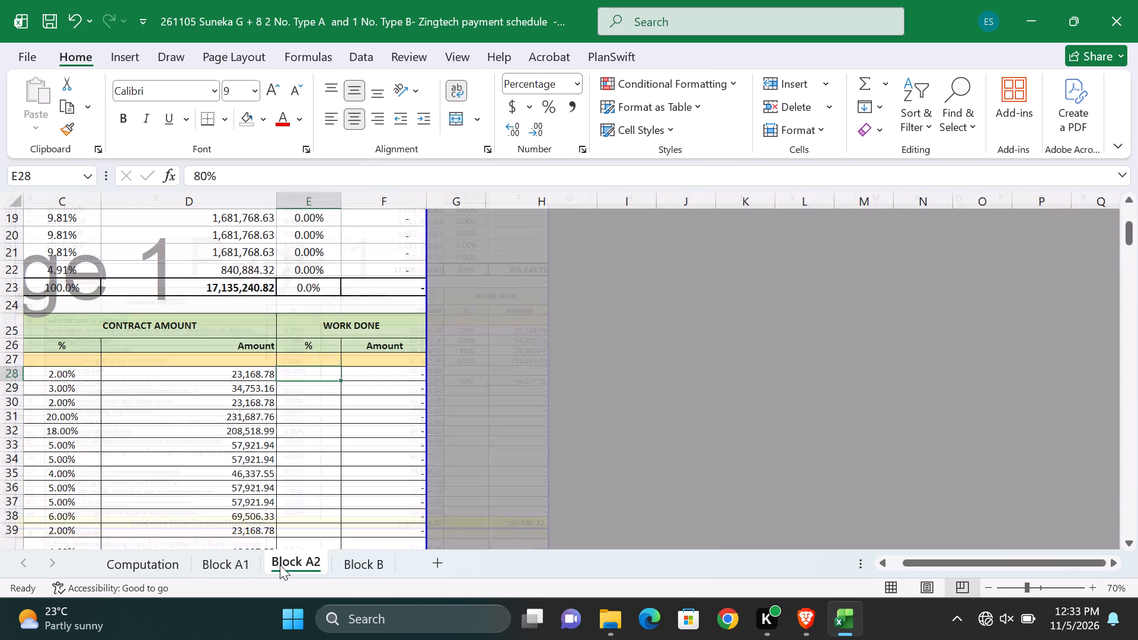
{"action": "left_click", "coordinate": [356, 563]}
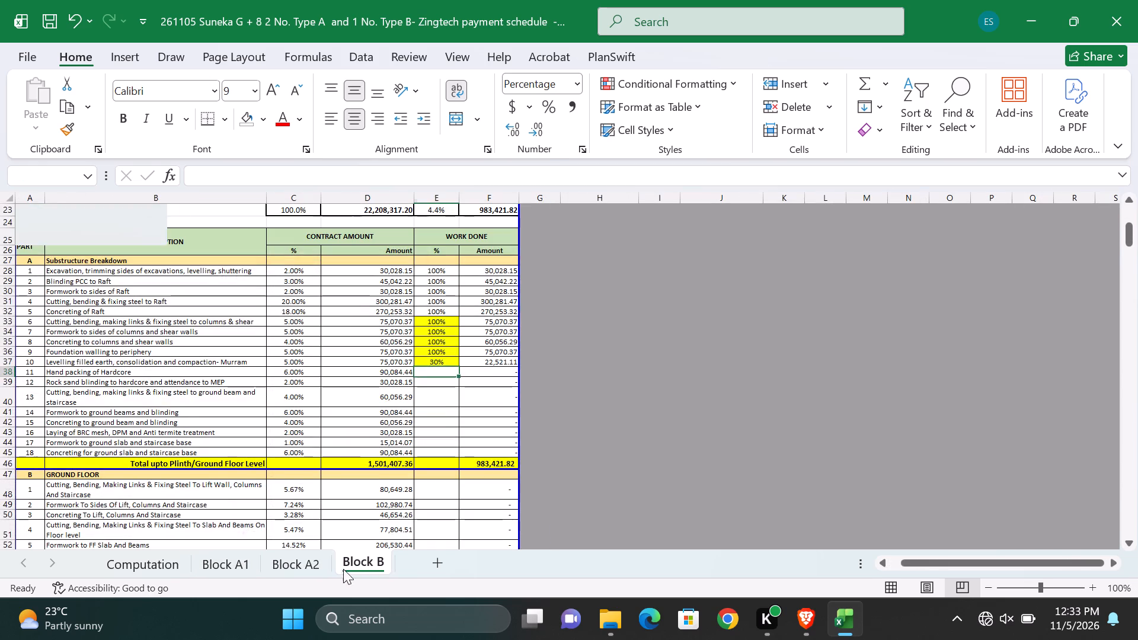
{"action": "left_click", "coordinate": [290, 571]}
{"action": "left_click", "coordinate": [234, 569]}
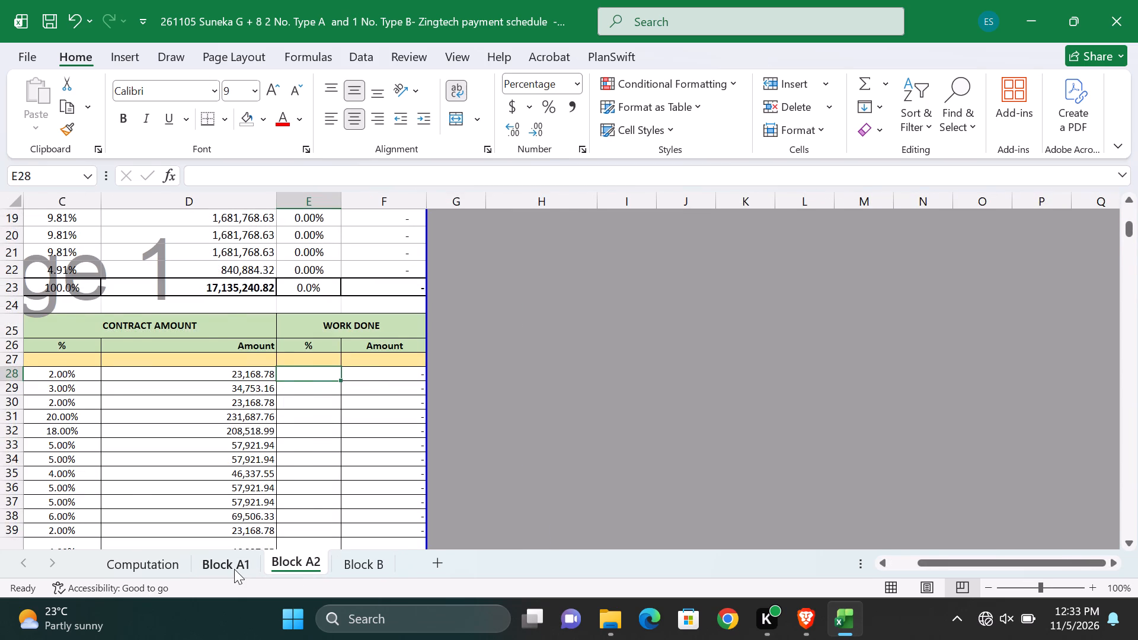
{"action": "left_click", "coordinate": [162, 567]}
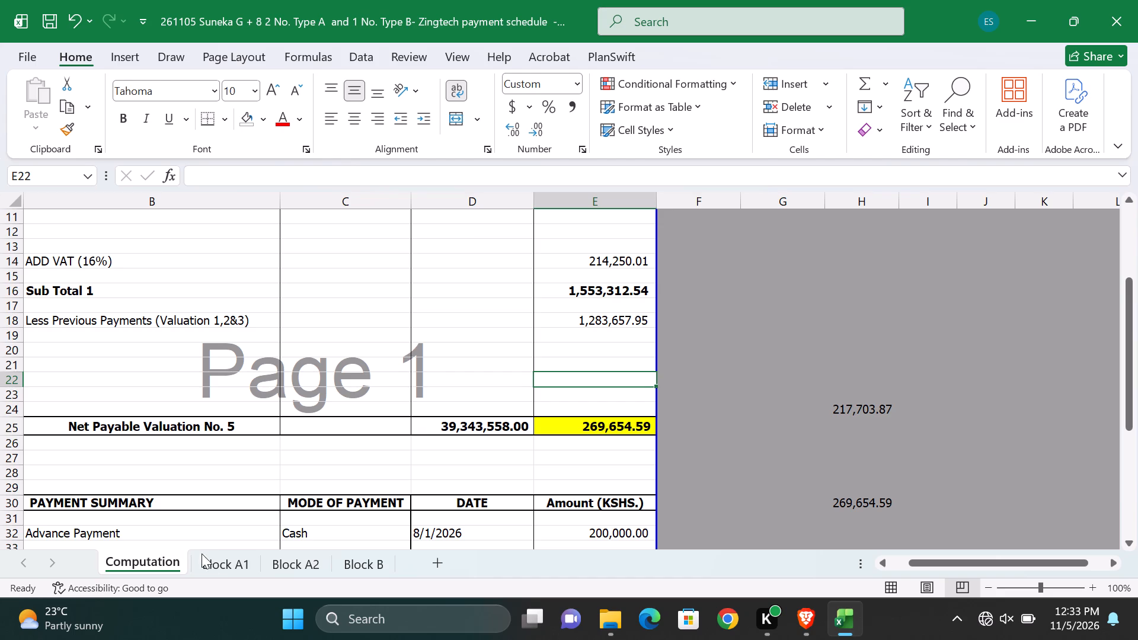
{"action": "left_click", "coordinate": [219, 563]}
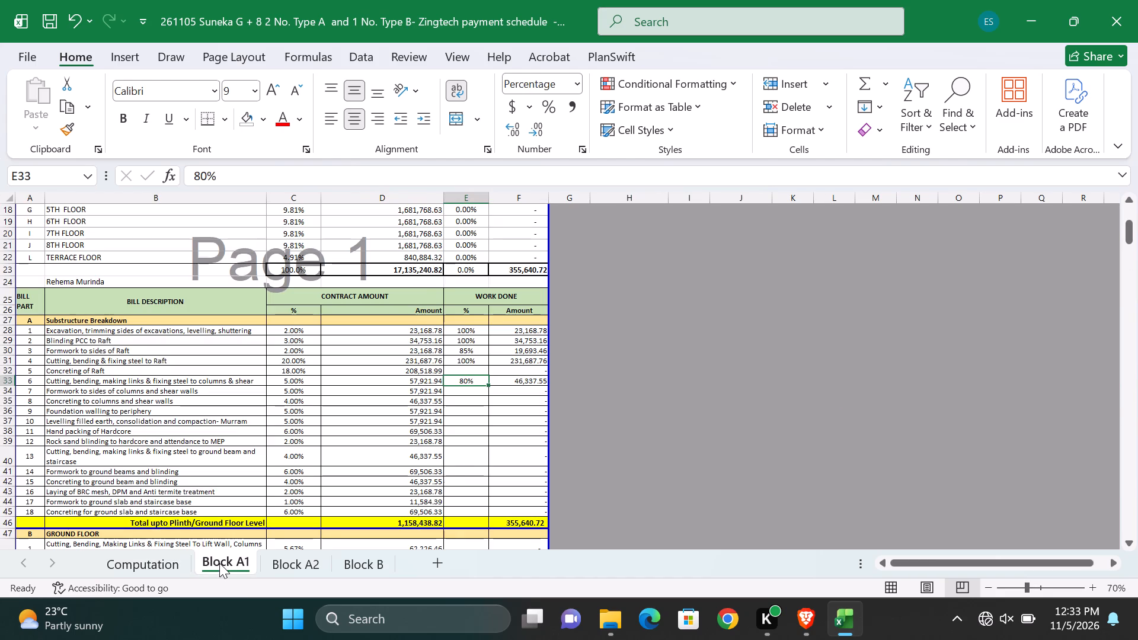
{"action": "left_click", "coordinate": [156, 568]}
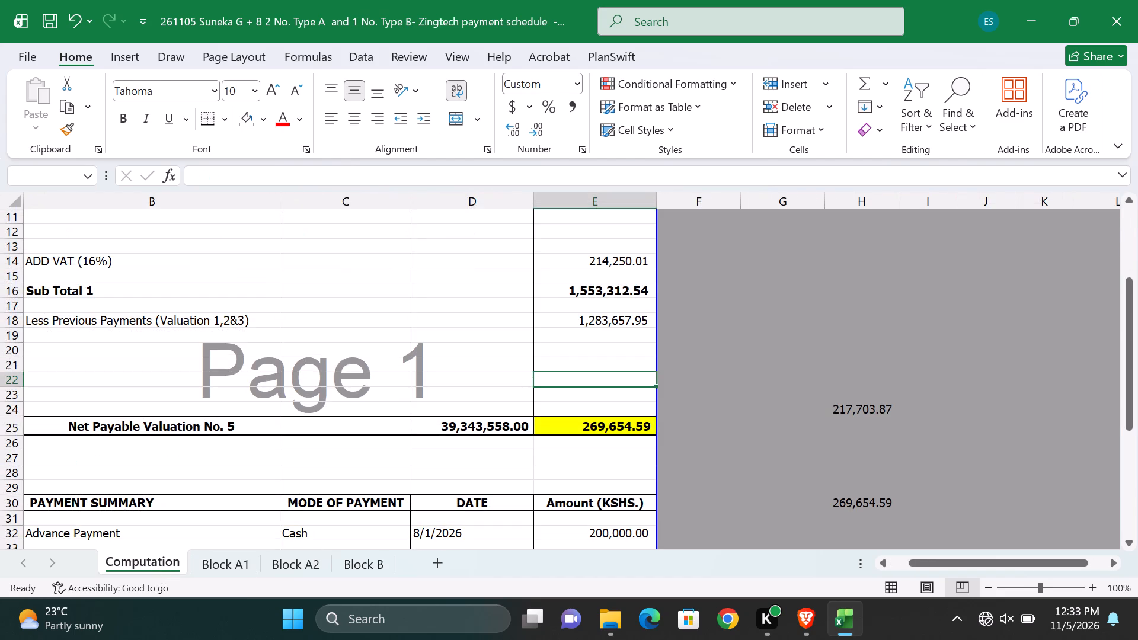
Review the Computation sheet's block valuation amounts, VAT, previous payments, net payable valuation and payment summary.
{"action": "scroll", "coordinate": [225, 485], "scroll_direction": "up", "scroll_amount": 12}
{"action": "scroll", "coordinate": [228, 485], "scroll_direction": "down", "scroll_amount": 3}
{"action": "scroll", "coordinate": [228, 485], "scroll_direction": "up", "scroll_amount": 4}
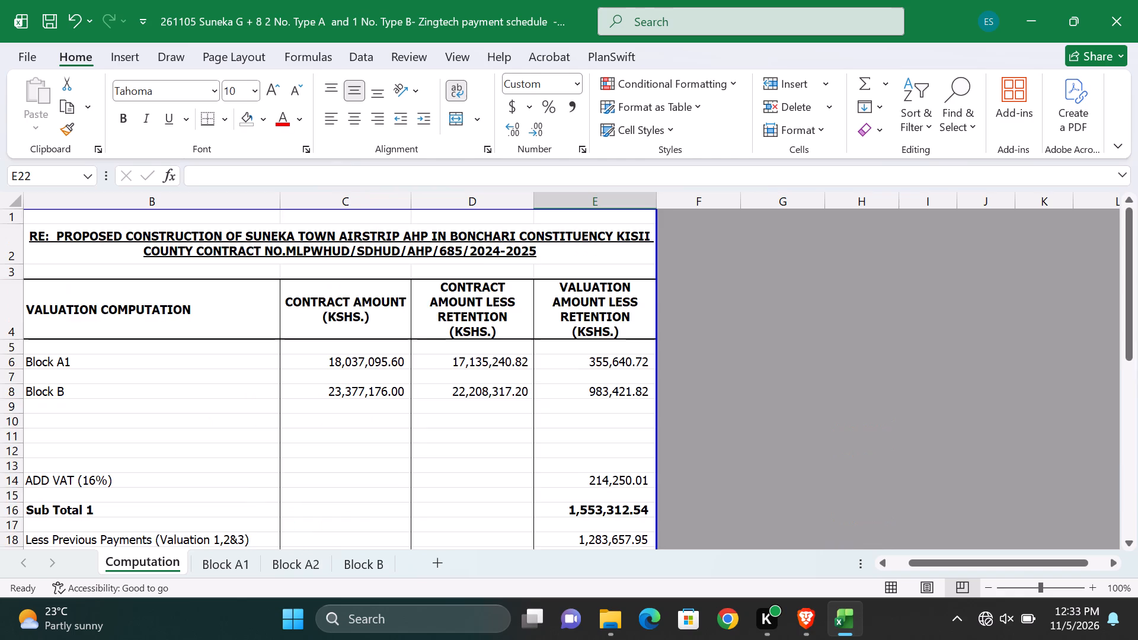
{"action": "scroll", "coordinate": [228, 485], "scroll_direction": "down", "scroll_amount": 4}
{"action": "scroll", "coordinate": [228, 485], "scroll_direction": "up", "scroll_amount": 4}
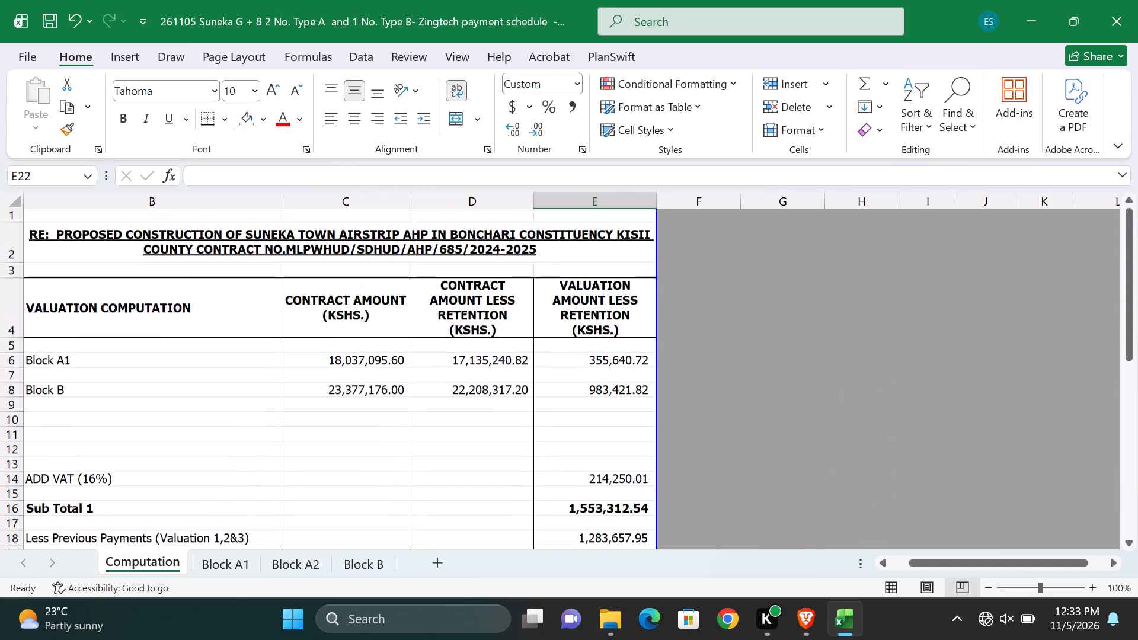
{"action": "scroll", "coordinate": [228, 485], "scroll_direction": "down", "scroll_amount": 1}
{"action": "scroll", "coordinate": [228, 485], "scroll_direction": "up", "scroll_amount": 6}
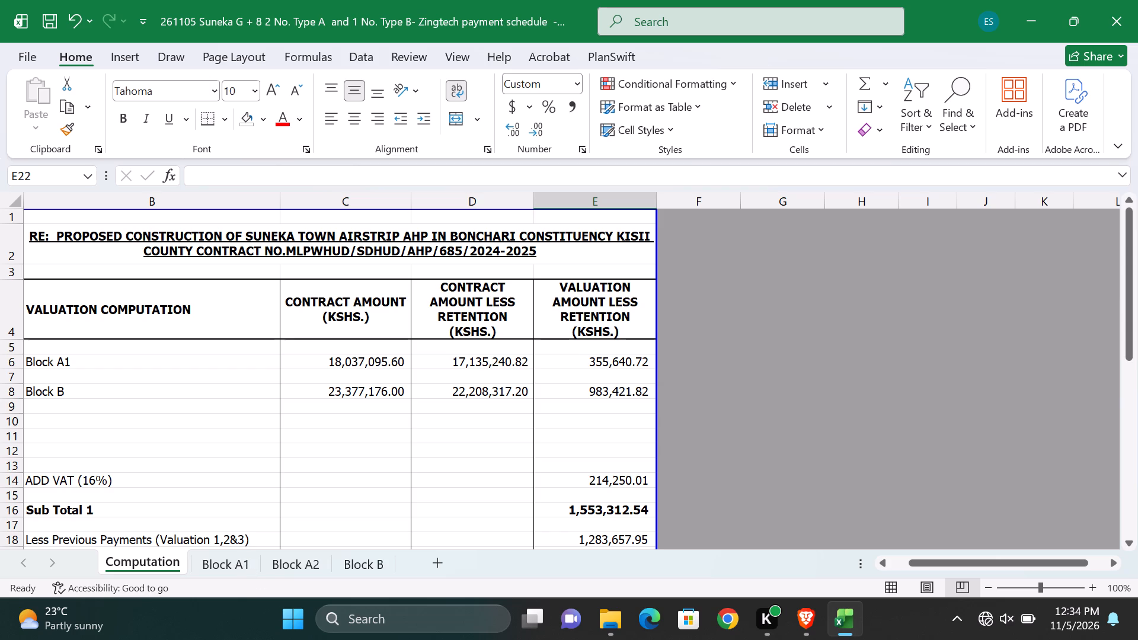
{"action": "scroll", "coordinate": [414, 444], "scroll_direction": "down", "scroll_amount": 6}
{"action": "scroll", "coordinate": [397, 463], "scroll_direction": "up", "scroll_amount": 6}
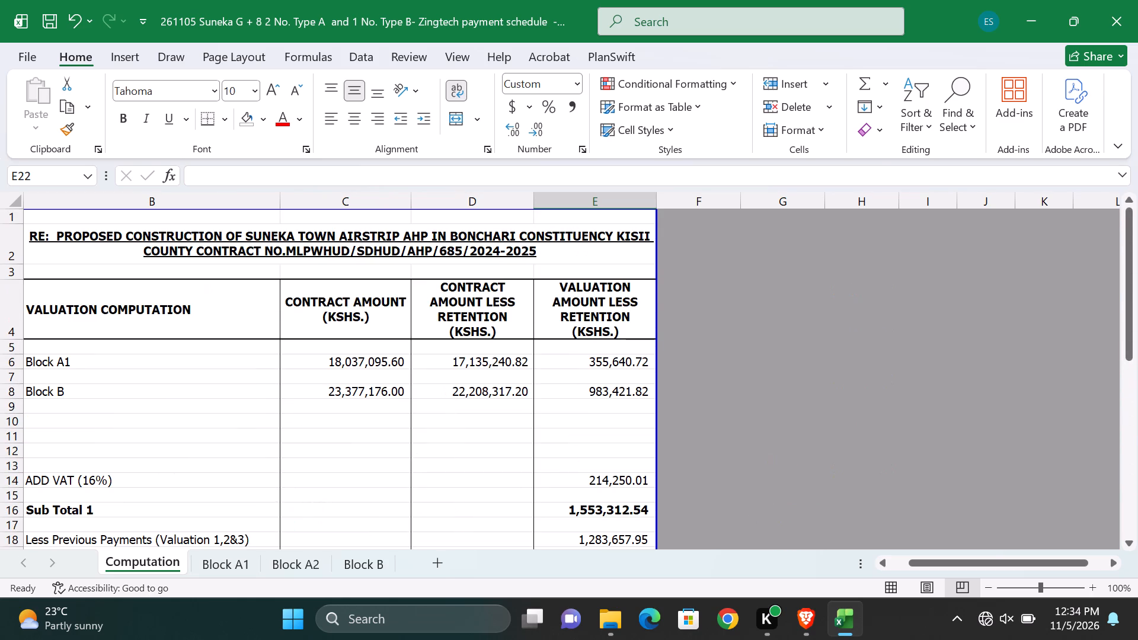
{"action": "scroll", "coordinate": [397, 463], "scroll_direction": "up", "scroll_amount": 7}
{"action": "scroll", "coordinate": [392, 469], "scroll_direction": "down", "scroll_amount": 5}
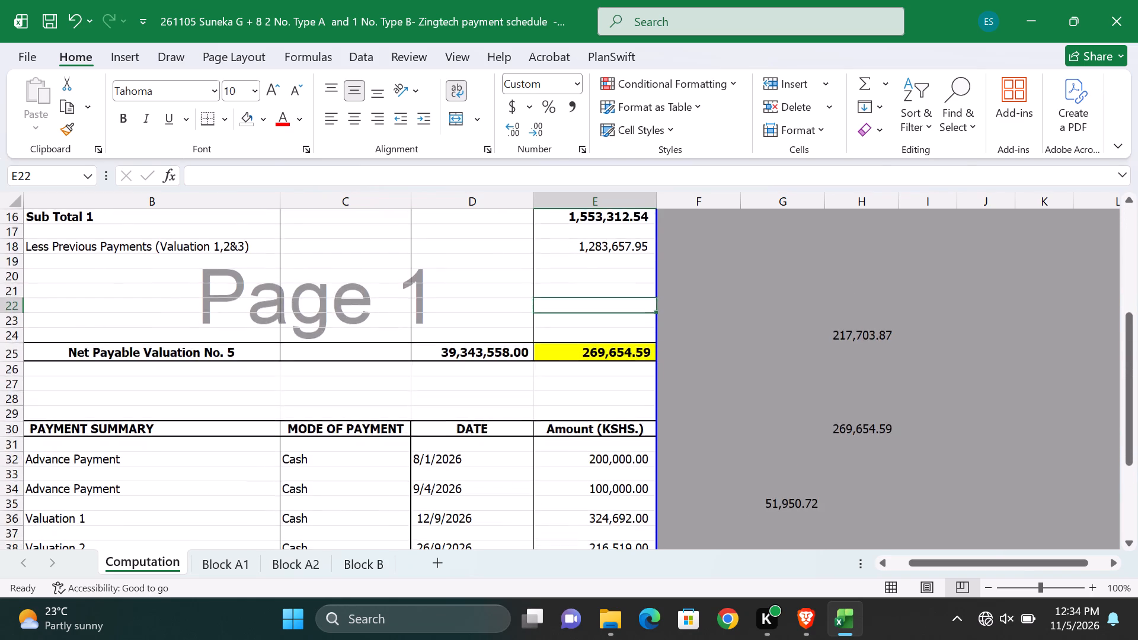
{"action": "scroll", "coordinate": [392, 469], "scroll_direction": "up", "scroll_amount": 5}
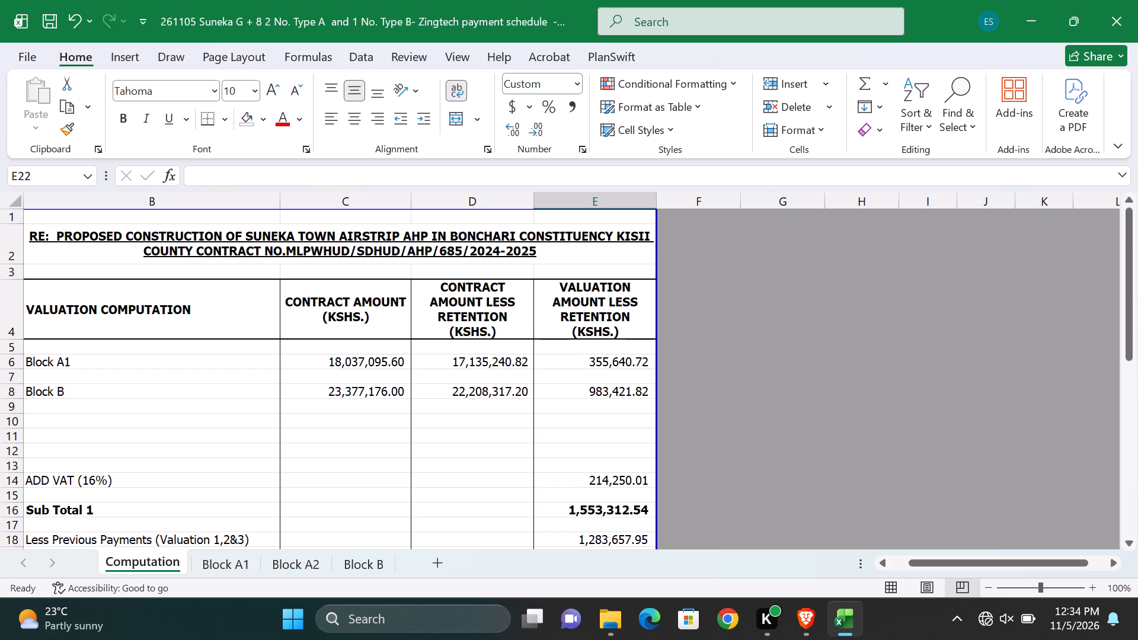
{"action": "scroll", "coordinate": [433, 499], "scroll_direction": "up", "scroll_amount": 1}
{"action": "left_click", "coordinate": [845, 620]}
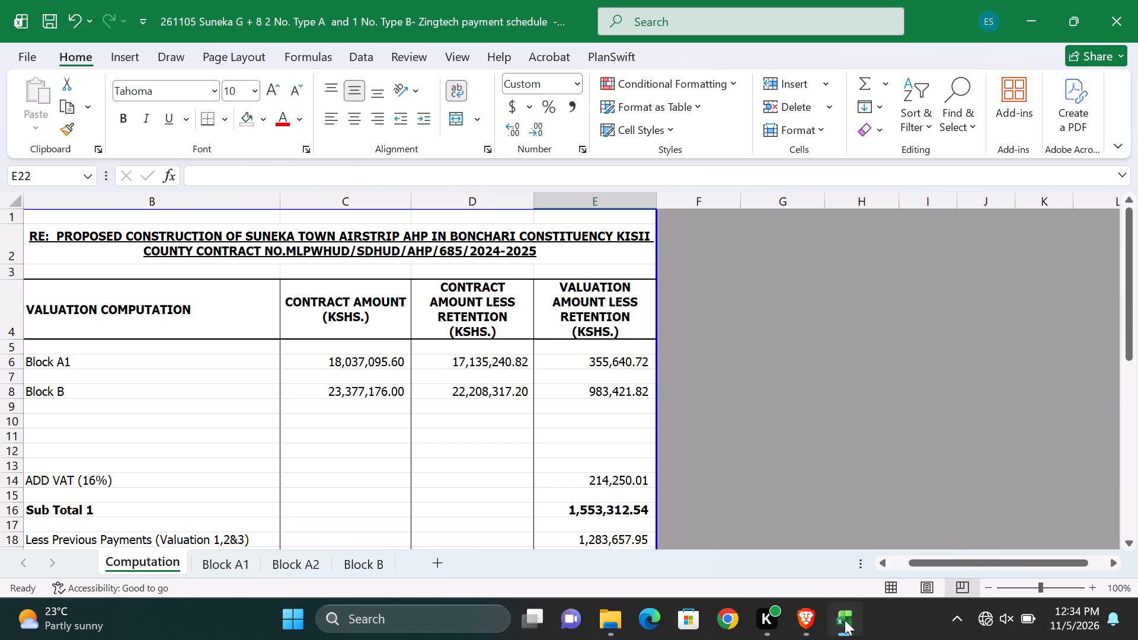
{"action": "left_click", "coordinate": [845, 620]}
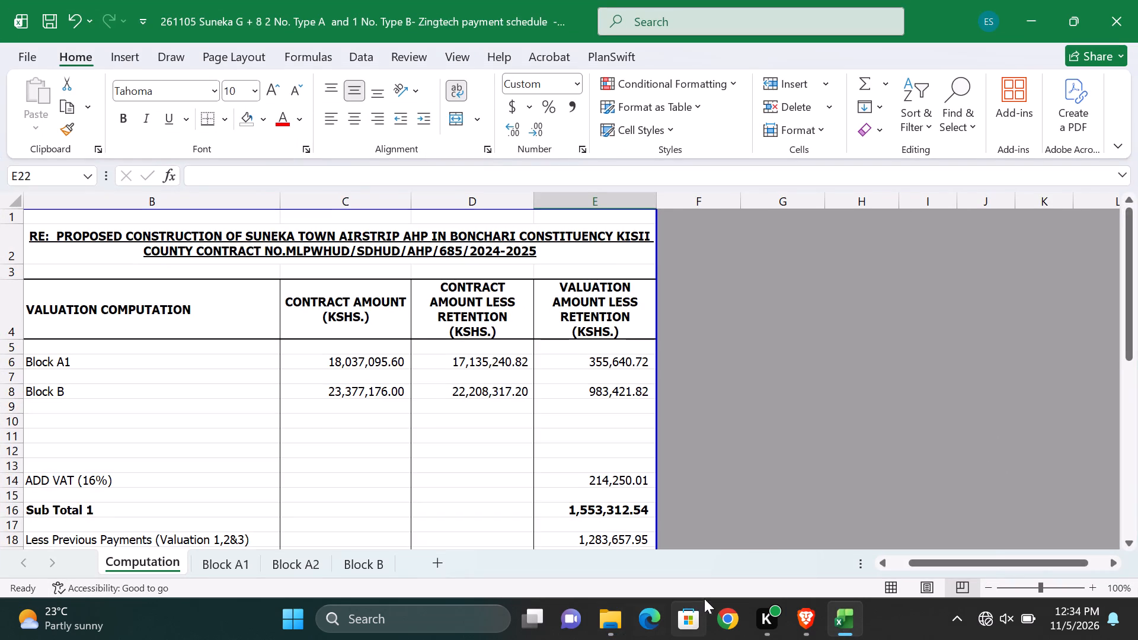
{"action": "scroll", "coordinate": [423, 442], "scroll_direction": "down", "scroll_amount": 3}
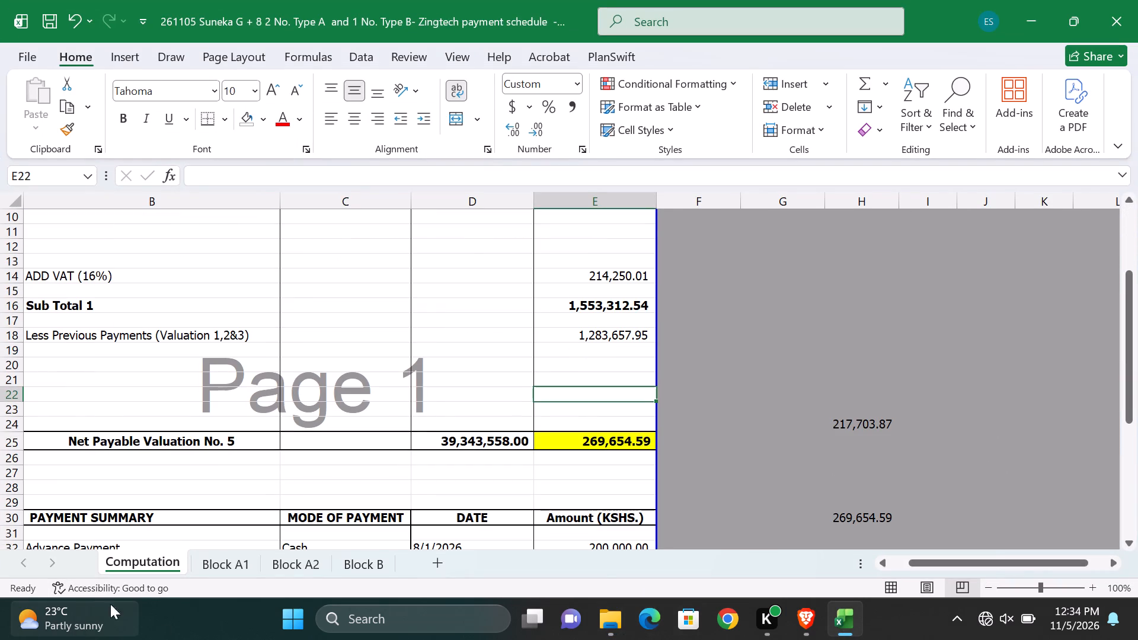
Open the workbook "Valuation 04 Suneka G + 8 2 No. Type A and 1 No. Type B- Zingtech." from the Downloads folder.
{"action": "left_click", "coordinate": [596, 619]}
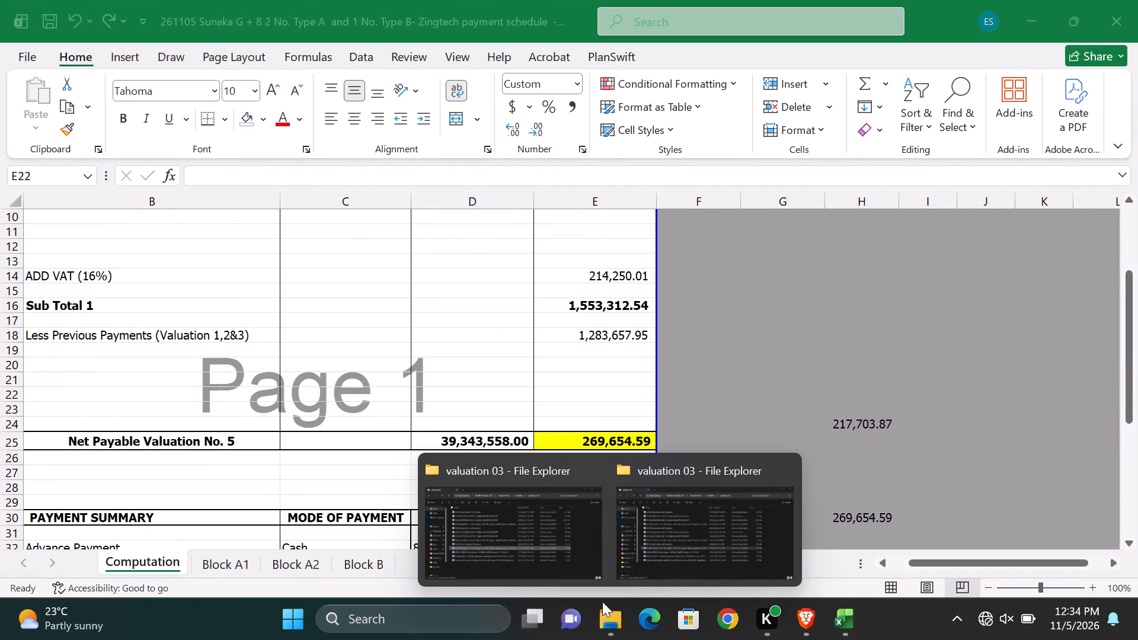
{"action": "left_click", "coordinate": [523, 536]}
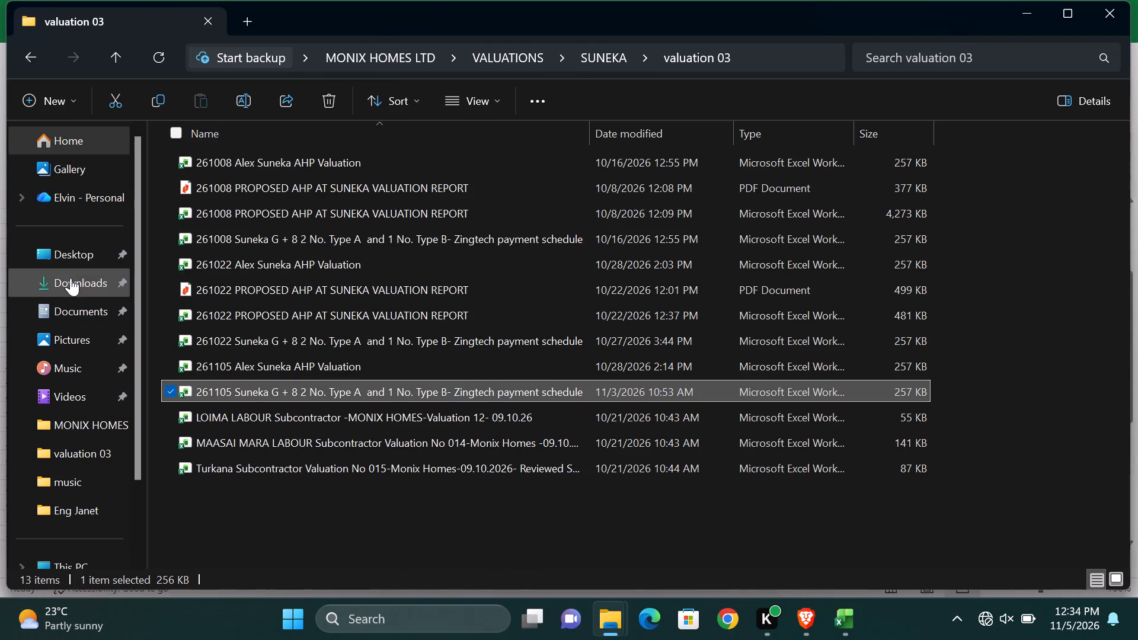
{"action": "left_click", "coordinate": [81, 281]}
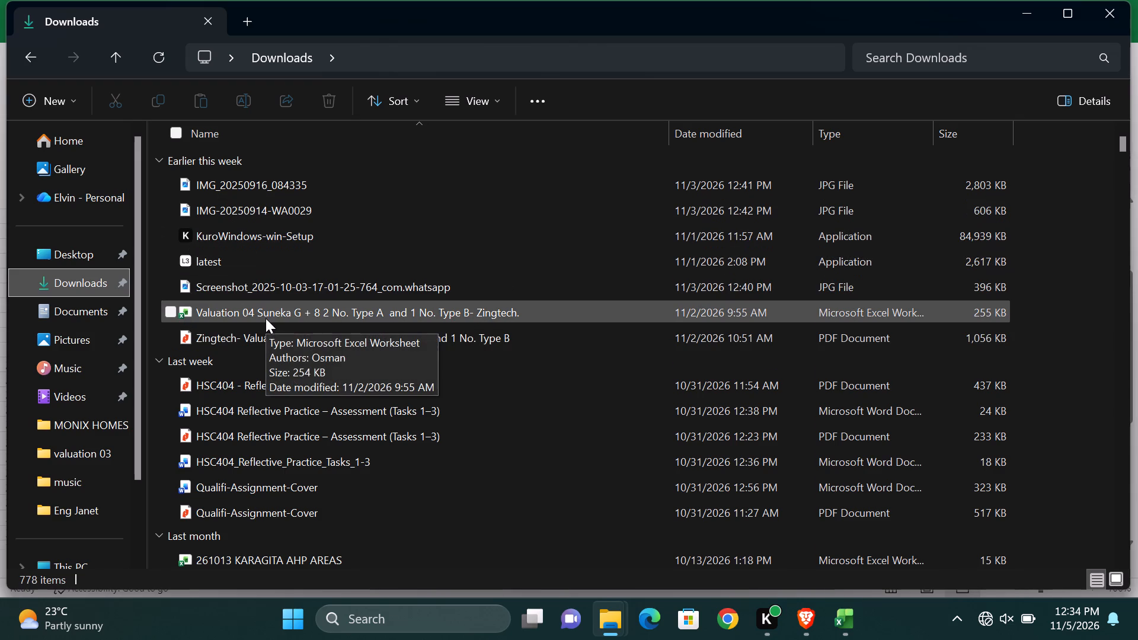
{"action": "left_click", "coordinate": [245, 317]}
{"action": "double_click", "coordinate": [248, 308]}
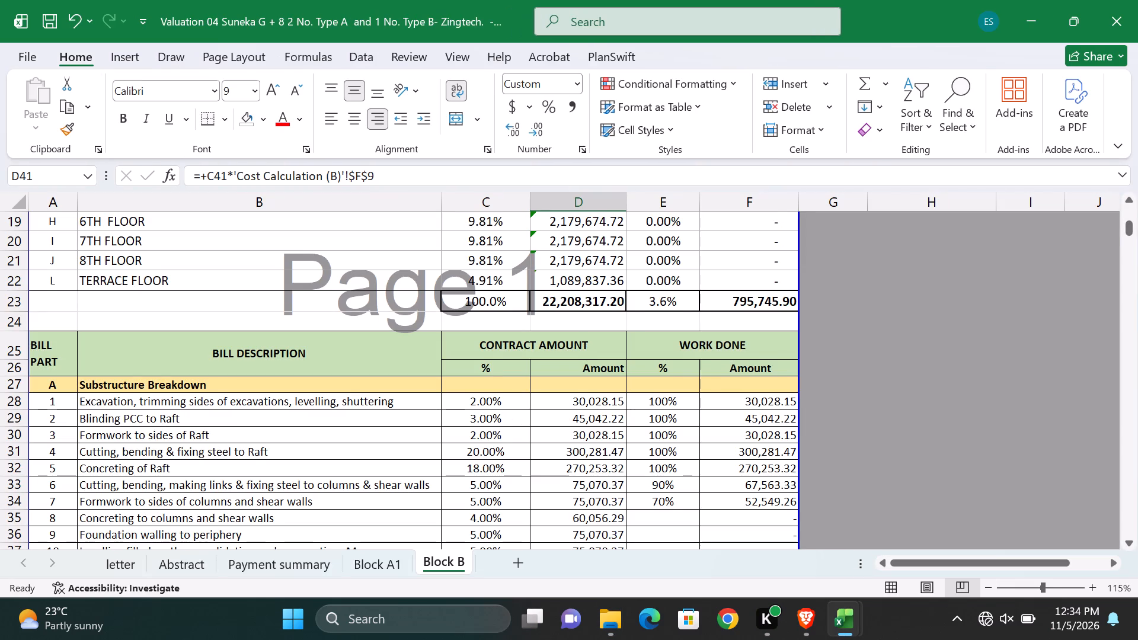
Examine the floor summary, substructure and ground floor work done entries on the Valuation 04 workbook's Block B sheet.
{"action": "scroll", "coordinate": [251, 341], "scroll_direction": "down", "scroll_amount": 13}
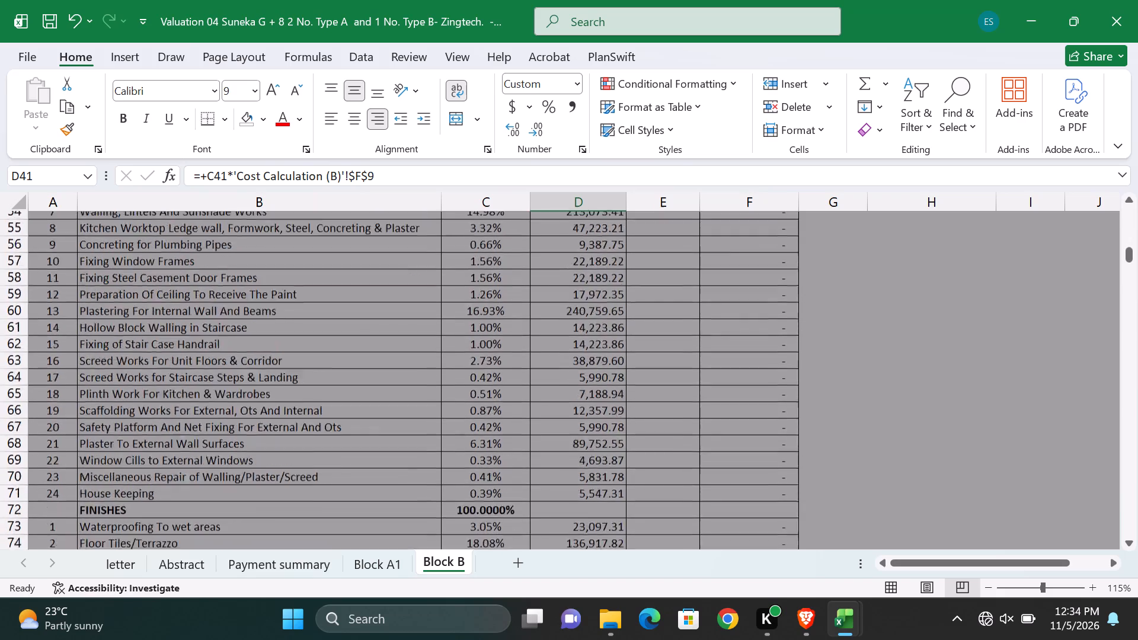
{"action": "scroll", "coordinate": [251, 341], "scroll_direction": "up", "scroll_amount": 16}
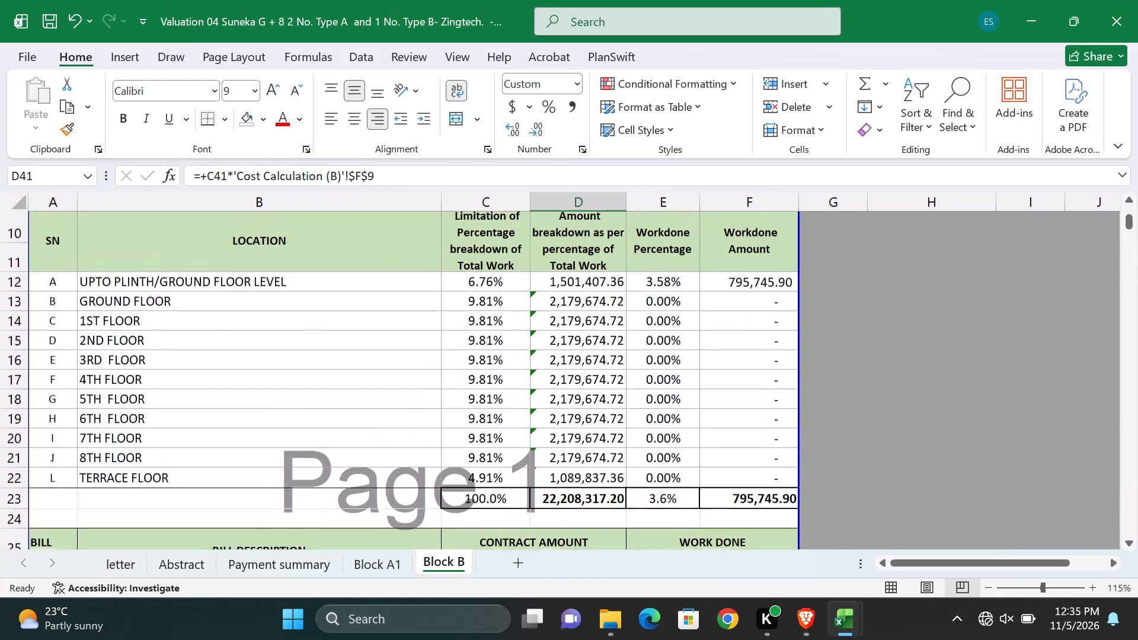
{"action": "scroll", "coordinate": [251, 341], "scroll_direction": "up", "scroll_amount": 2}
{"action": "scroll", "coordinate": [251, 341], "scroll_direction": "down", "scroll_amount": 13}
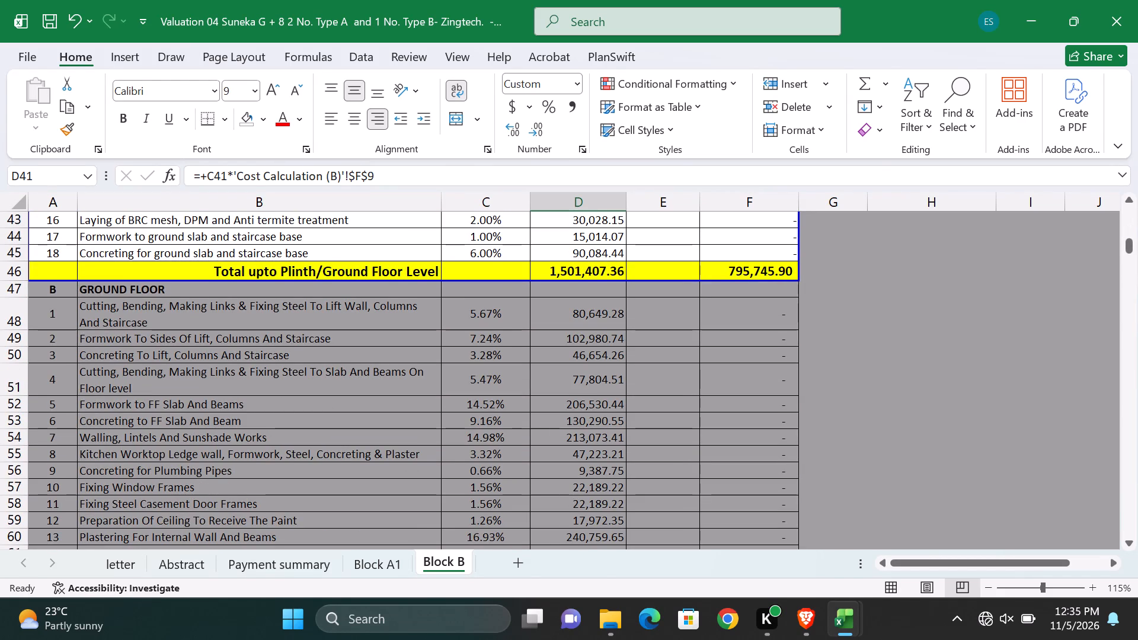
Save a copy in the MONIX HOMES LTD folder as "Valuation 05 Suneka G + 8 2 No. Type A and 1 No. Type B- Zingtech.".
{"action": "left_click", "coordinate": [34, 60]}
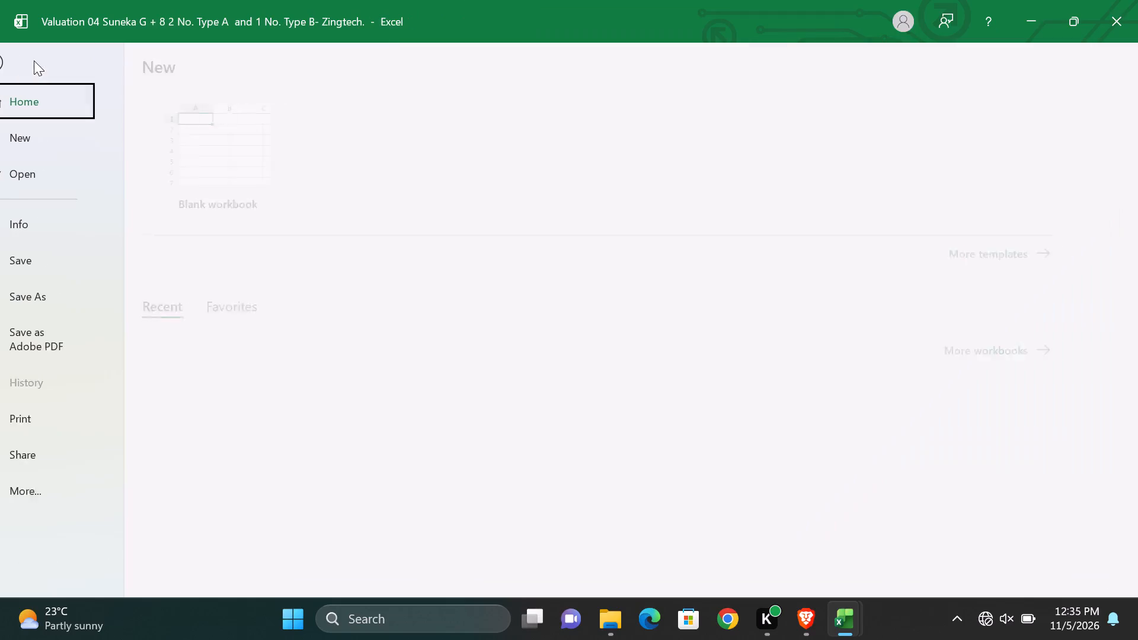
{"action": "left_click", "coordinate": [65, 296]}
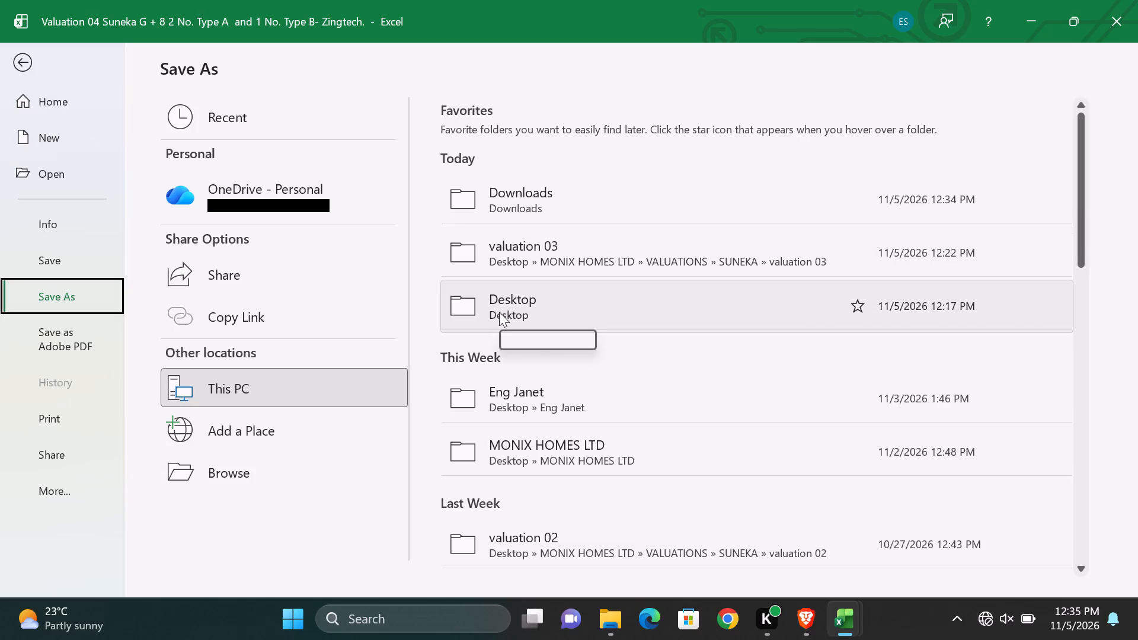
{"action": "left_click", "coordinate": [531, 446]}
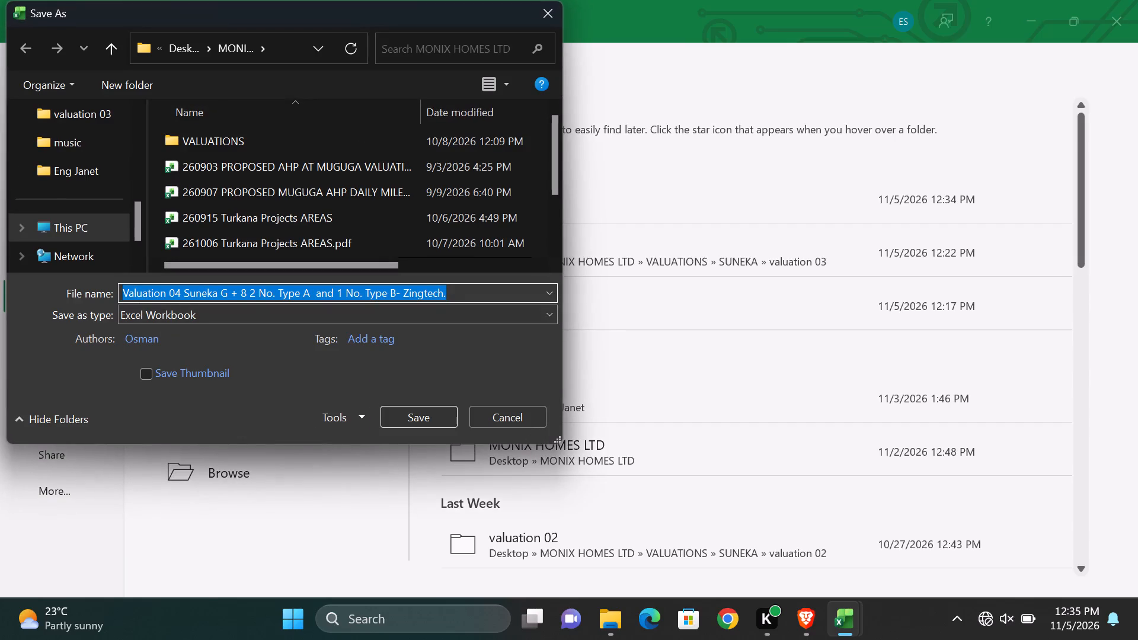
{"action": "left_click_drag", "start_coordinate": [181, 295], "coordinate": [176, 295]}
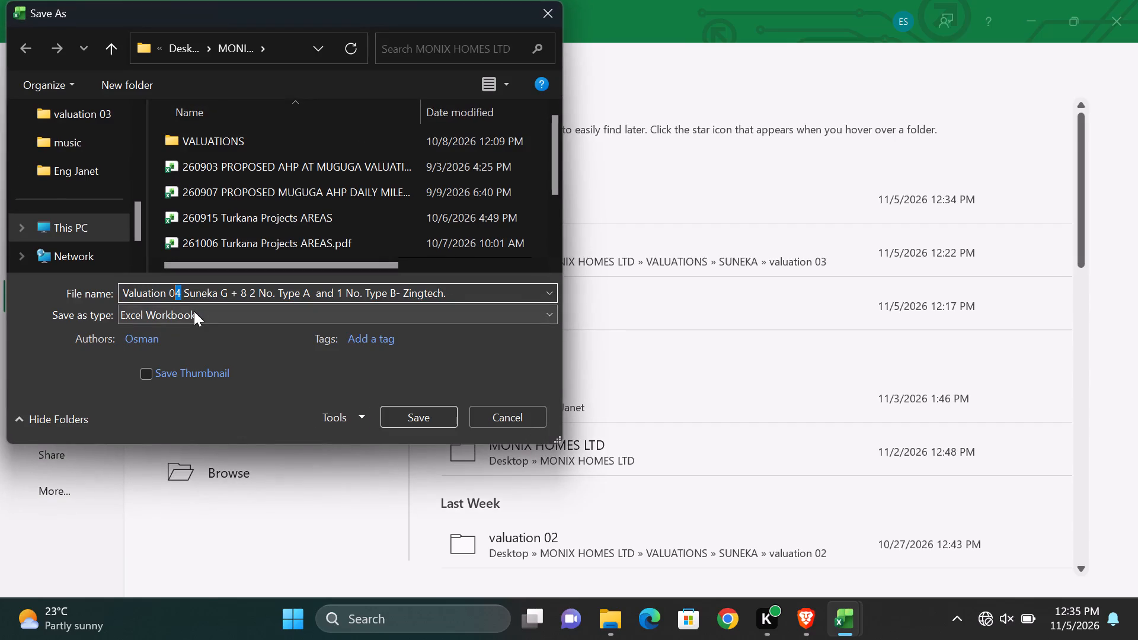
{"action": "key", "text": "5"}
{"action": "left_click", "coordinate": [419, 416]}
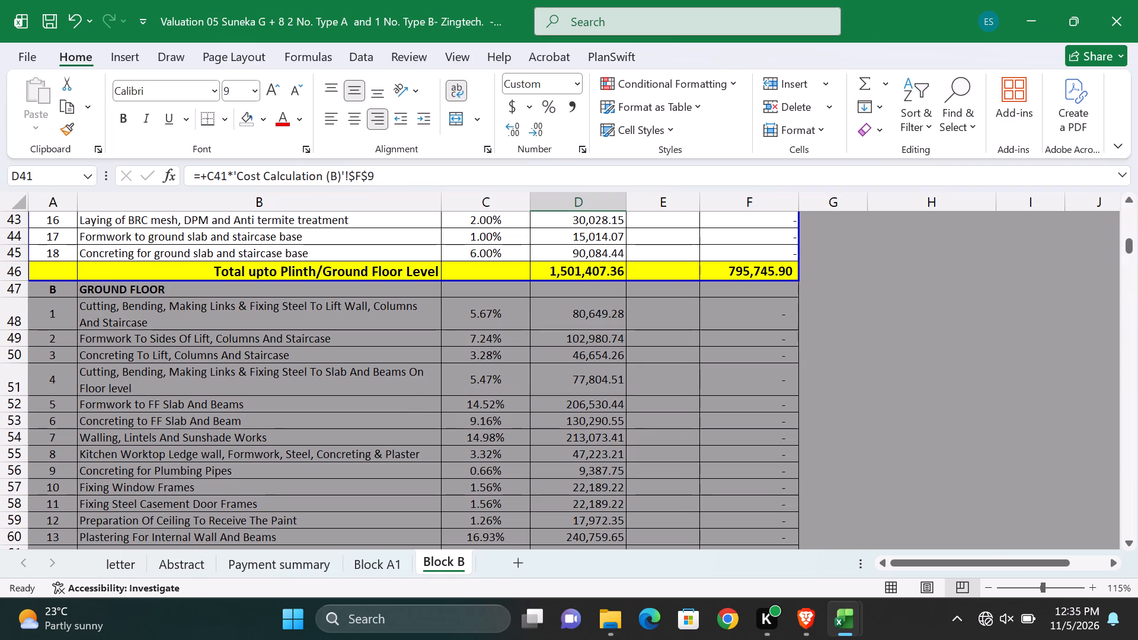
On the Block B sheet, set the work done percentage to 100% for substructure items 6 and 7, steel and formwork to columns and shear walls.
{"action": "left_click", "coordinate": [709, 362]}
{"action": "scroll", "coordinate": [359, 402], "scroll_direction": "up", "scroll_amount": 4}
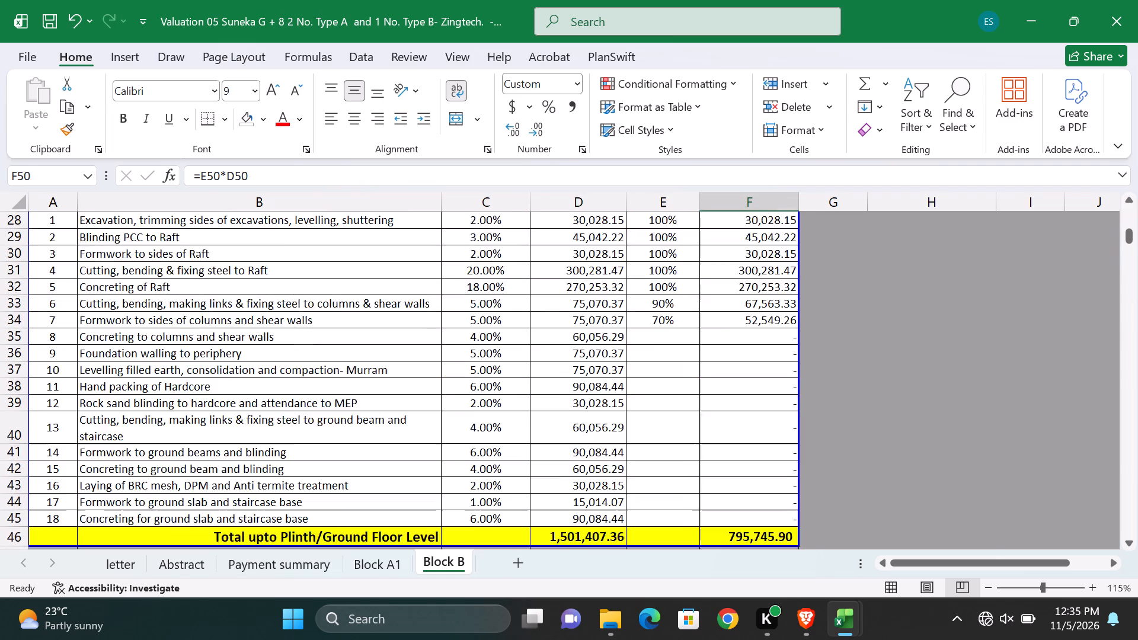
{"action": "scroll", "coordinate": [359, 402], "scroll_direction": "up", "scroll_amount": 2}
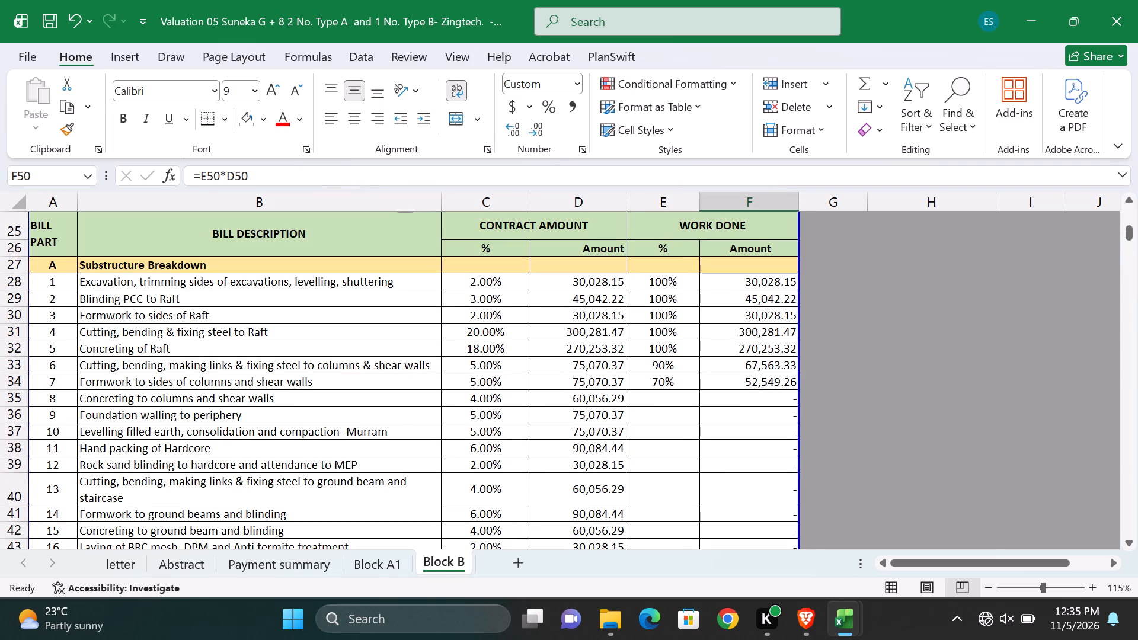
{"action": "left_click", "coordinate": [652, 366]}
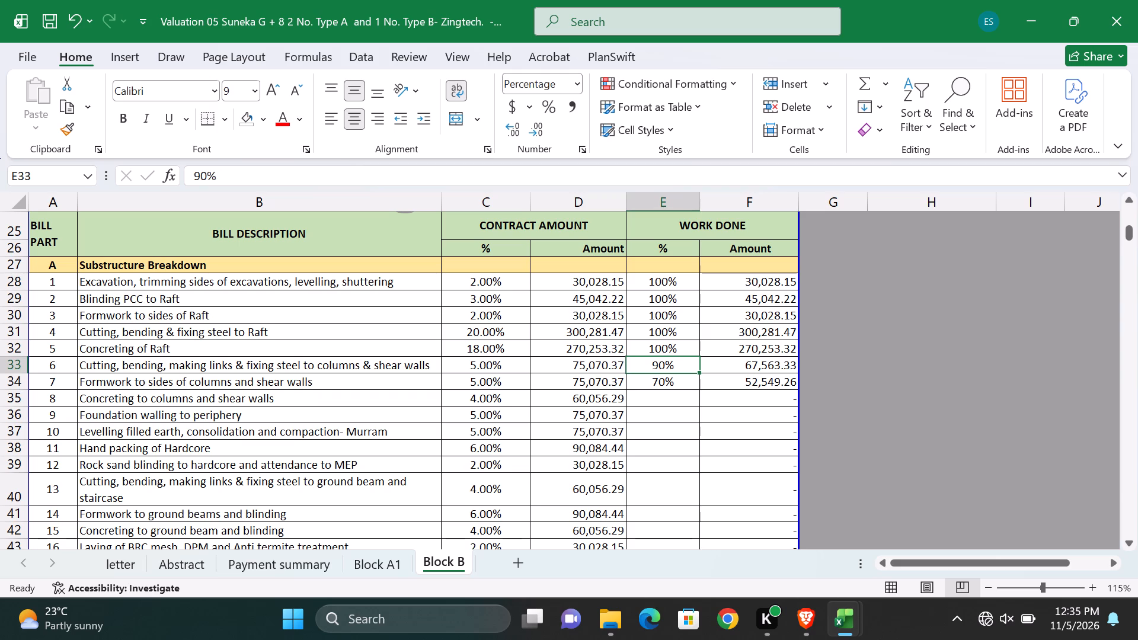
{"action": "key", "text": "1"}
{"action": "type", "text": "00"}
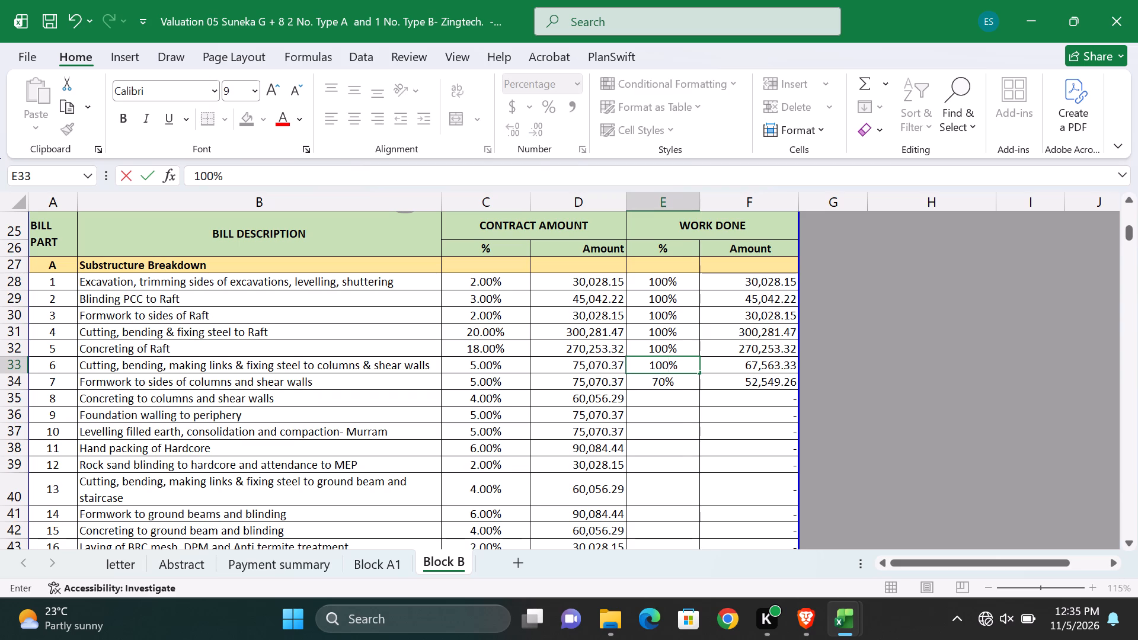
{"action": "left_click", "coordinate": [641, 428]}
{"action": "left_click", "coordinate": [656, 385]}
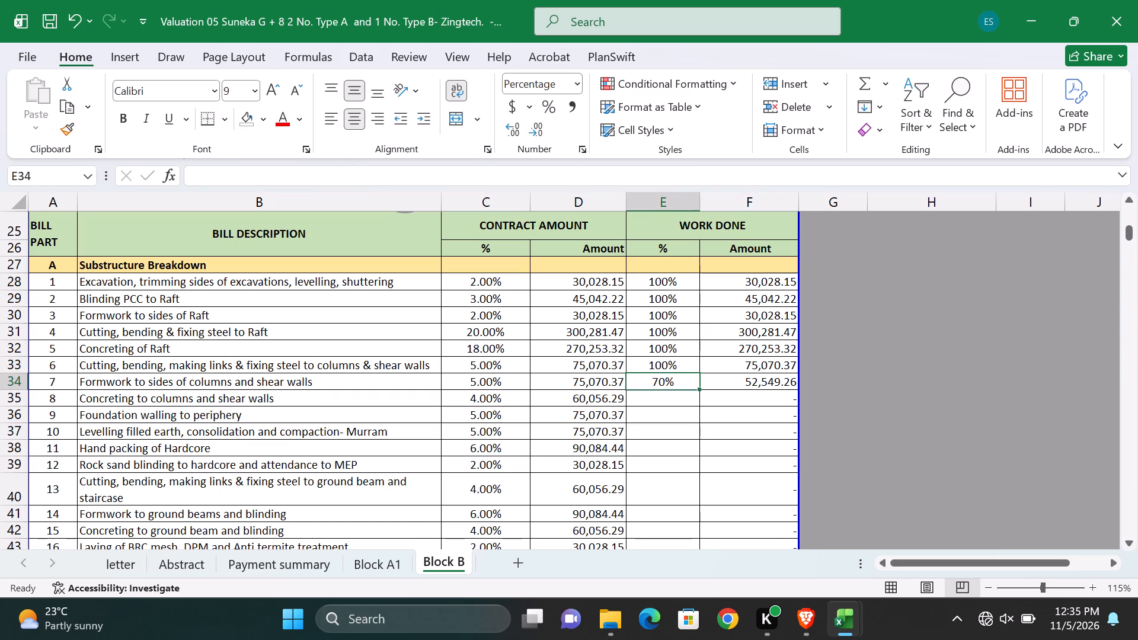
{"action": "key", "text": "1"}
{"action": "type", "text": "00"}
{"action": "left_click", "coordinate": [692, 440]}
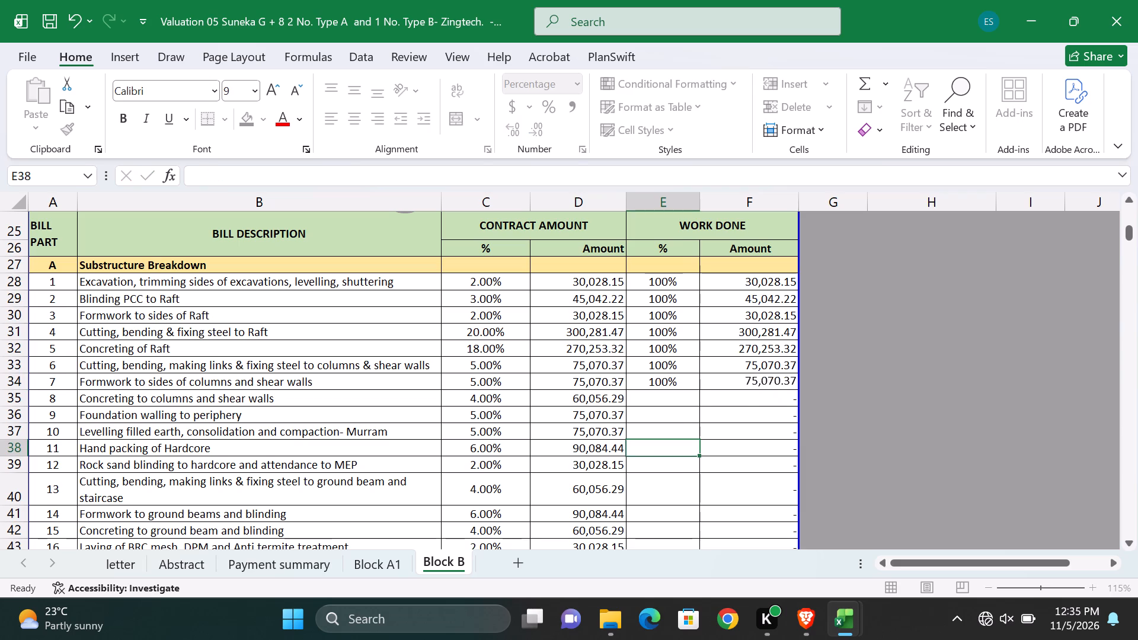
Fill the work done percentage cells of substructure items 6 to 8 with yellow.
{"action": "left_click_drag", "start_coordinate": [660, 370], "coordinate": [671, 395]}
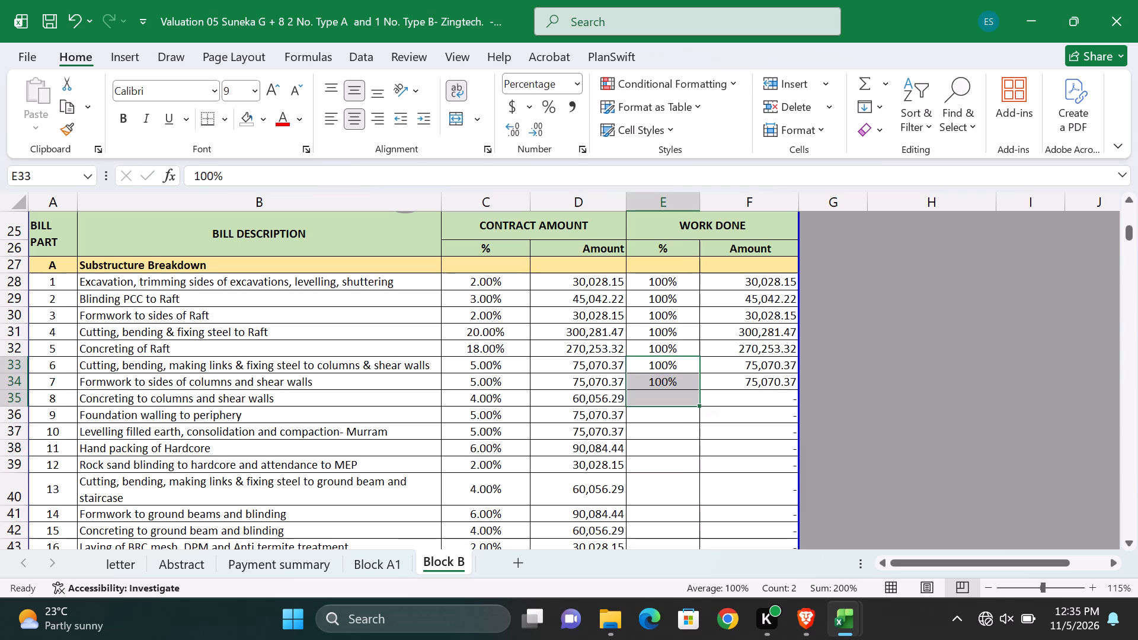
{"action": "left_click", "coordinate": [260, 117]}
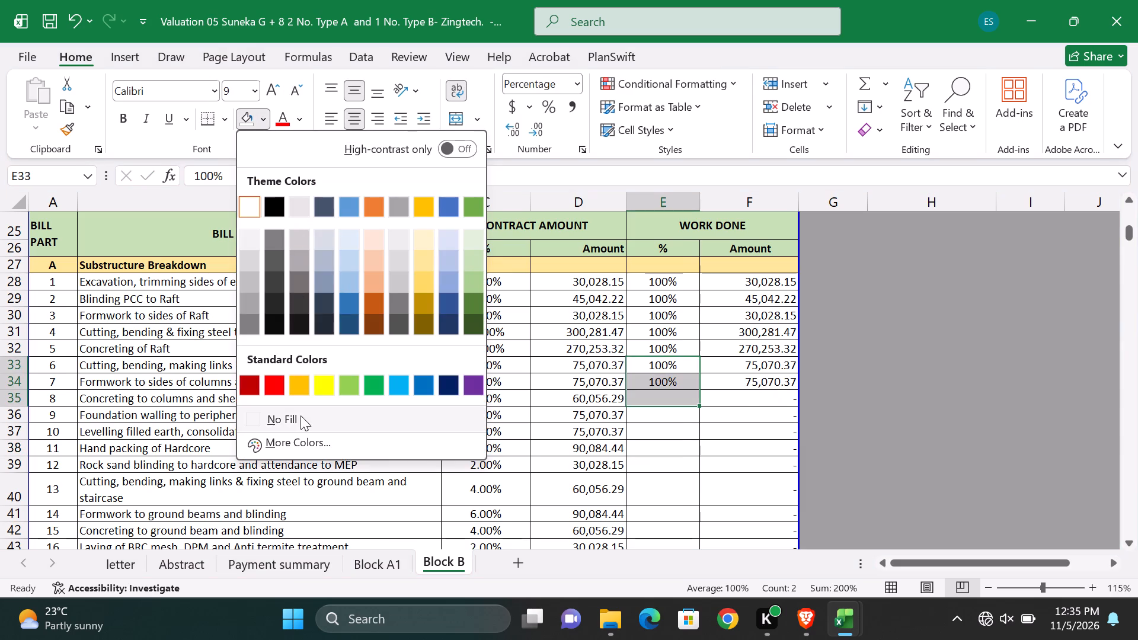
{"action": "left_click", "coordinate": [320, 385]}
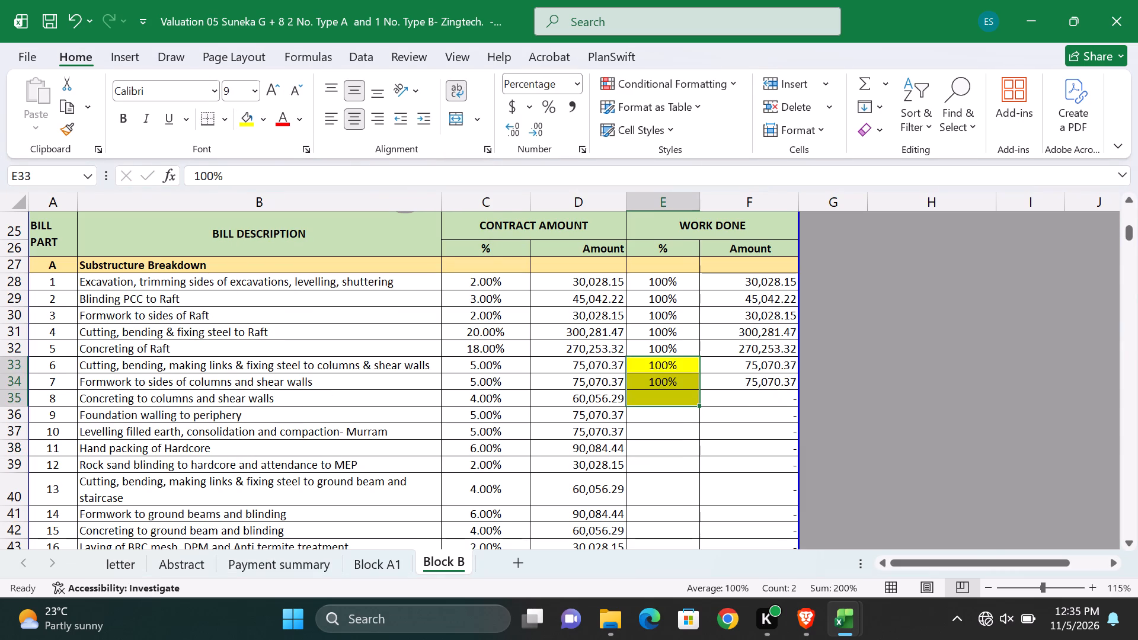
Set the work done percentage for Concreting to columns and shear walls to 100%.
{"action": "left_click", "coordinate": [672, 398]}
{"action": "key", "text": "1"}
{"action": "type", "text": "00"}
{"action": "left_click", "coordinate": [664, 411]}
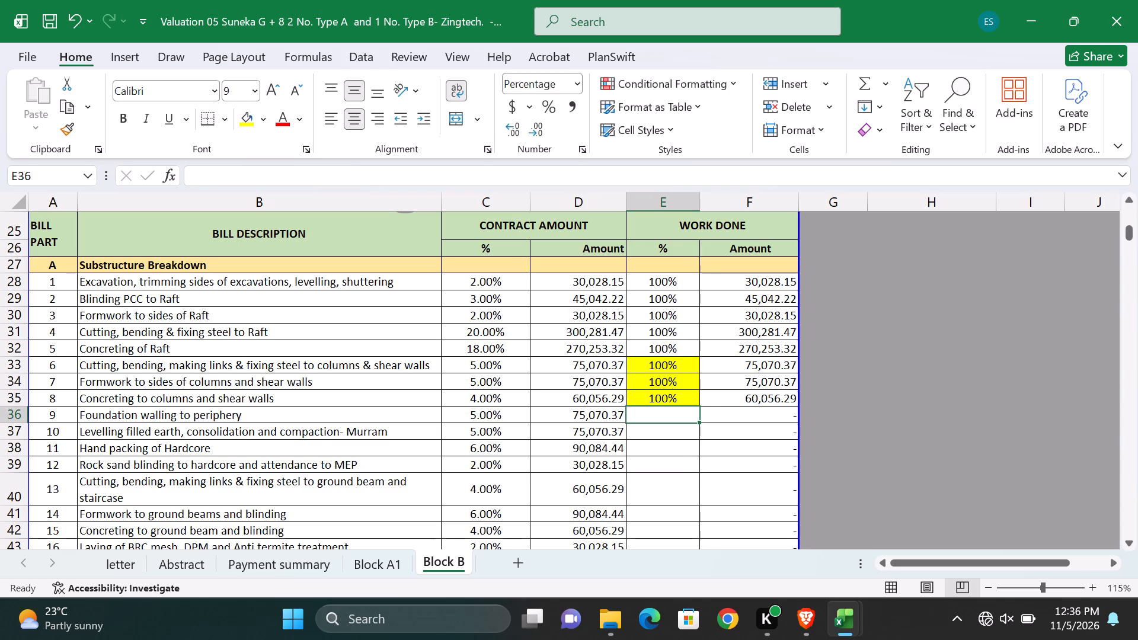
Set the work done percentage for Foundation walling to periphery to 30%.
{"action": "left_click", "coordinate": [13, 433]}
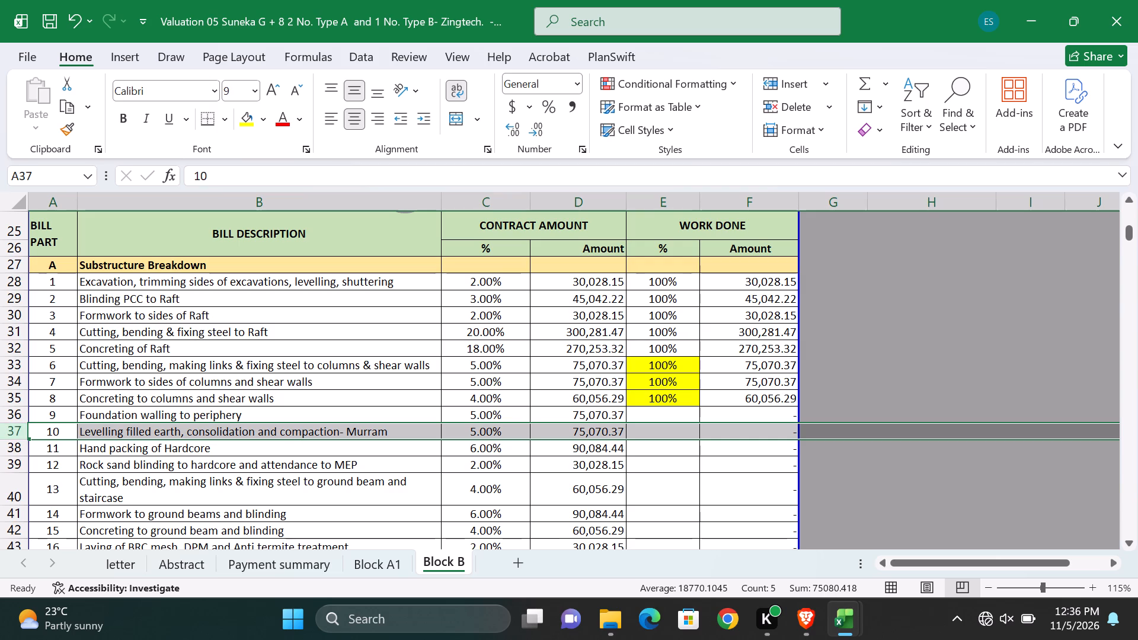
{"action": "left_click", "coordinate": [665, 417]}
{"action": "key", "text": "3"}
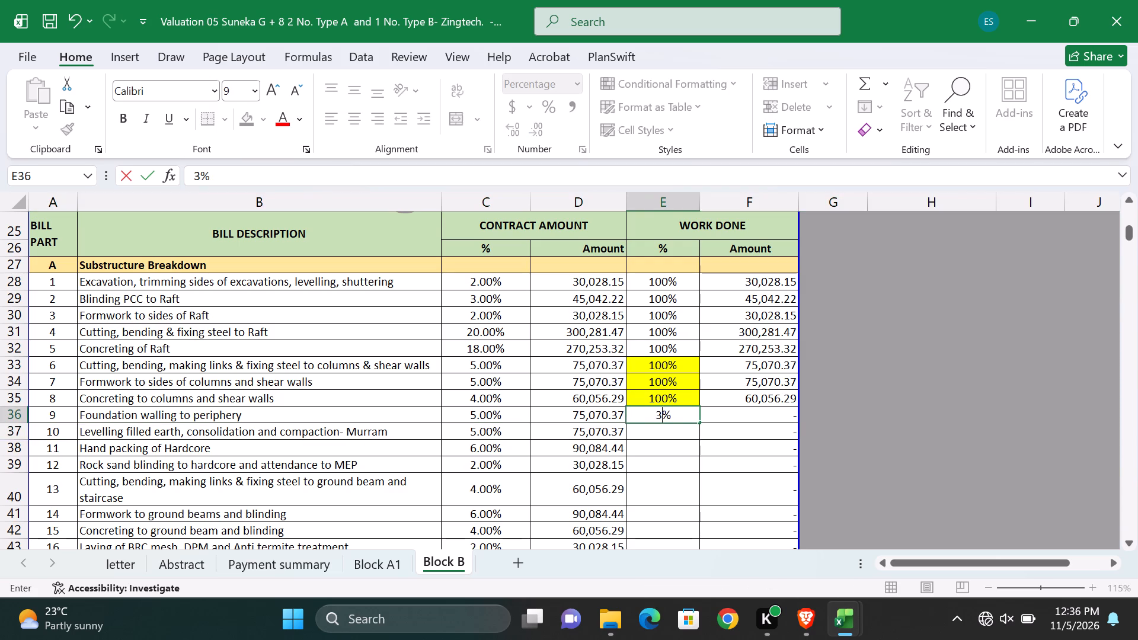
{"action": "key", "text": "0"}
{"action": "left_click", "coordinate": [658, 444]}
Fill the work done percentage cell for Foundation walling to periphery with yellow.
{"action": "left_click", "coordinate": [658, 418]}
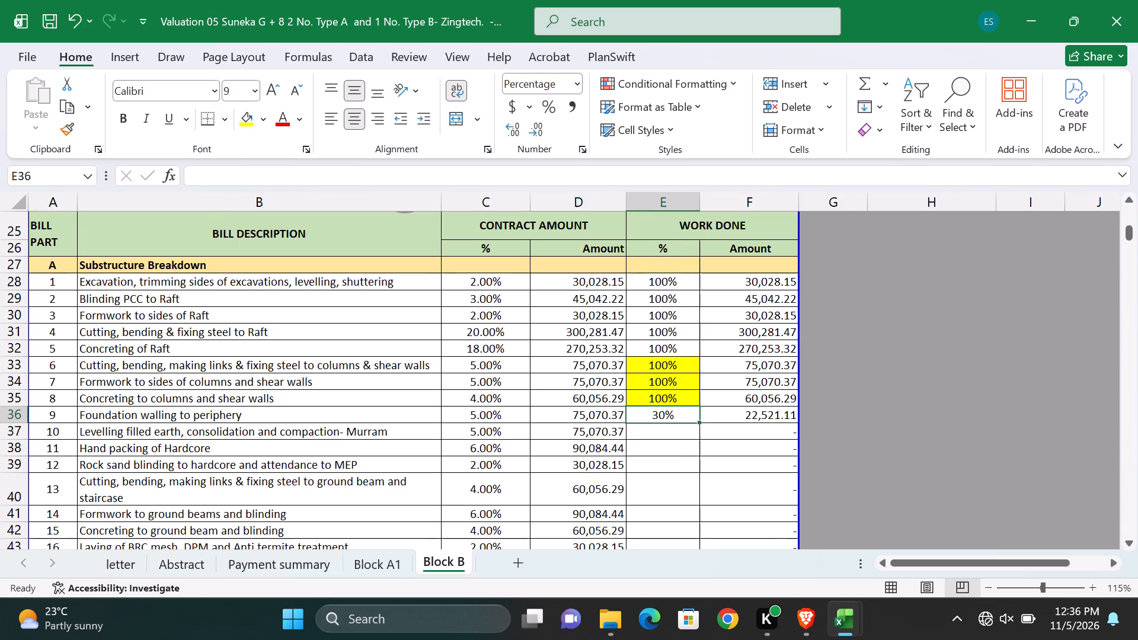
{"action": "left_click", "coordinate": [248, 119]}
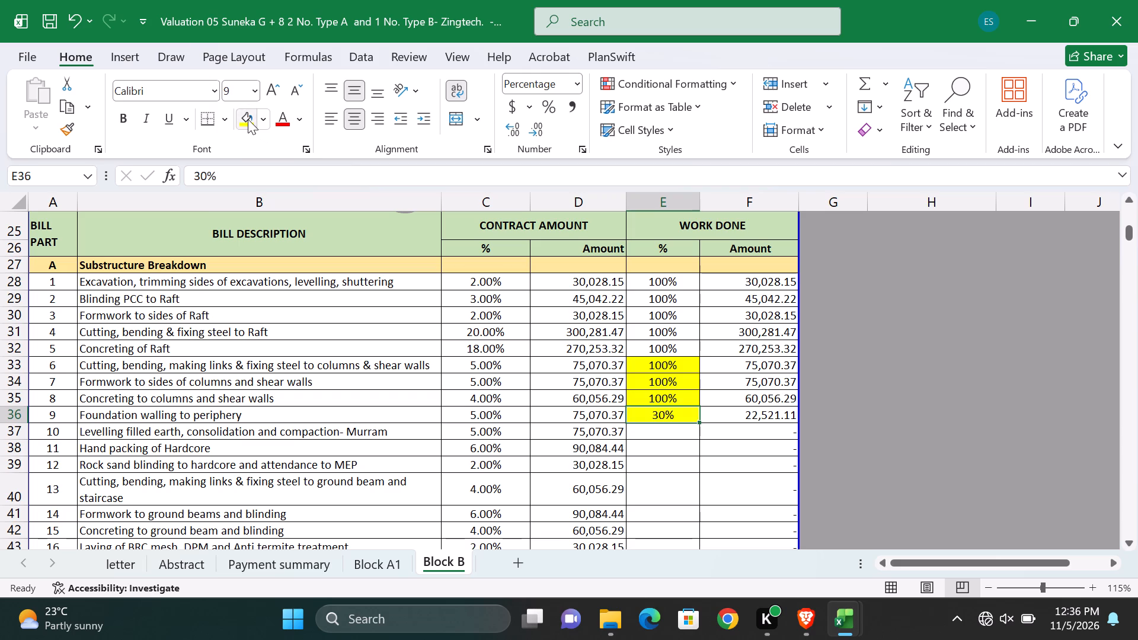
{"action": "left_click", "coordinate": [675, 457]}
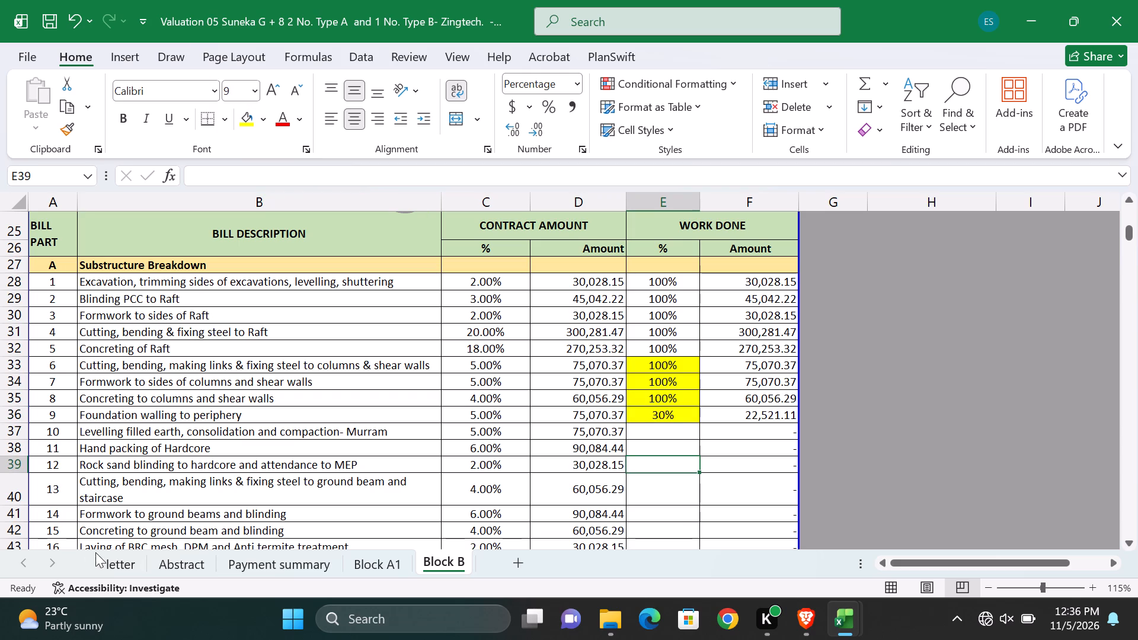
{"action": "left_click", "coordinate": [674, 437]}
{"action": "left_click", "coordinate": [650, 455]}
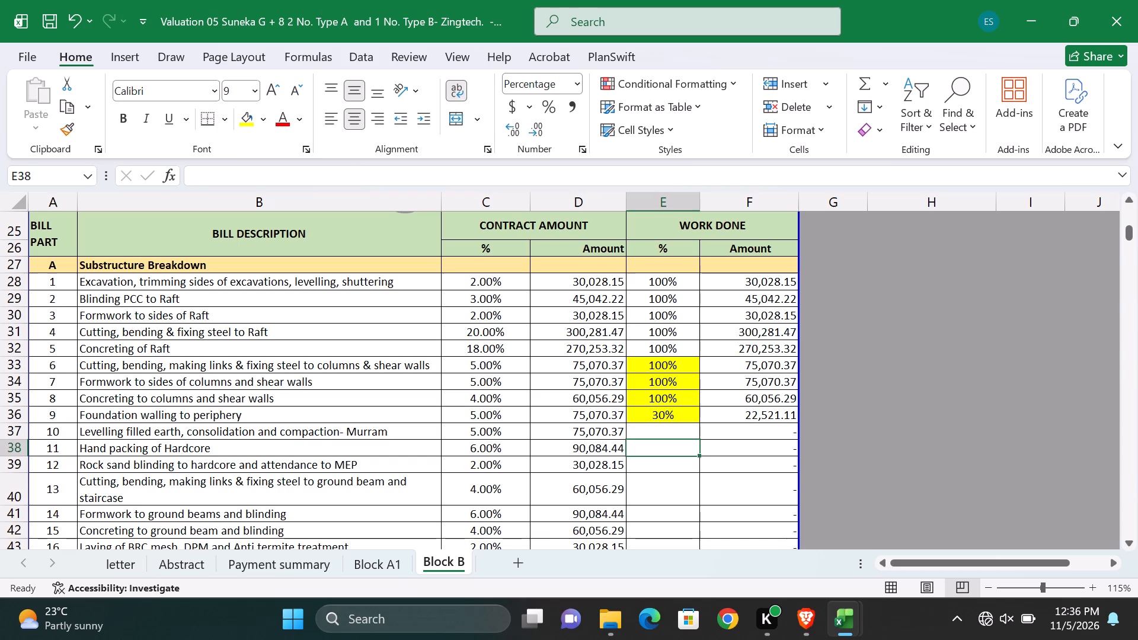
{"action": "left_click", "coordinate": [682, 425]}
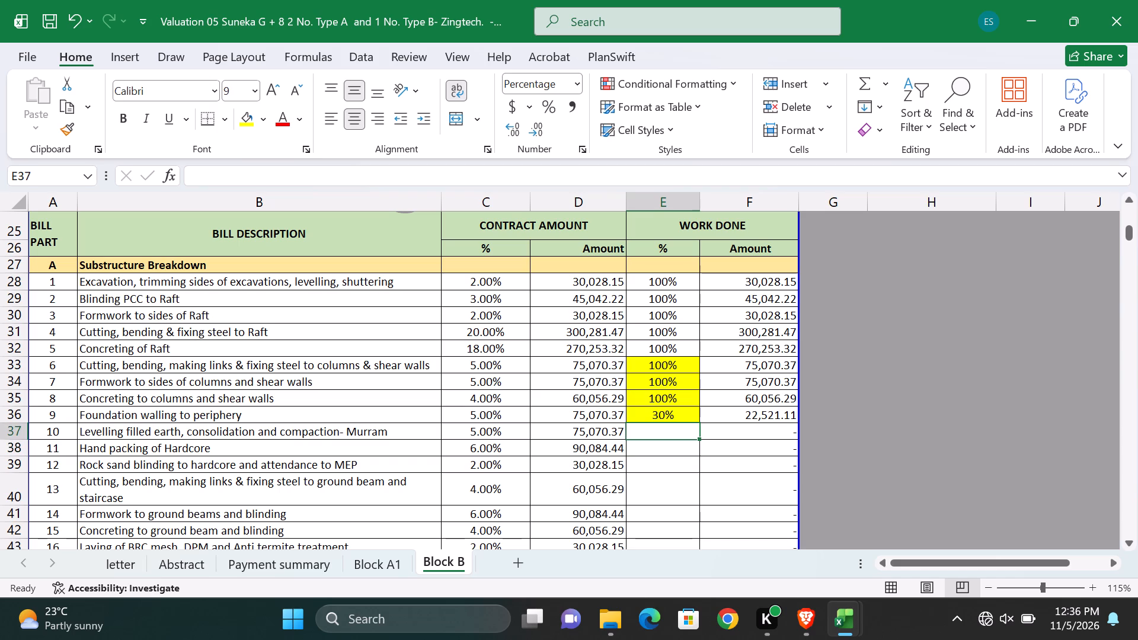
Set the work done percentage for Foundation walling to periphery to 100%.
{"action": "left_click", "coordinate": [12, 415]}
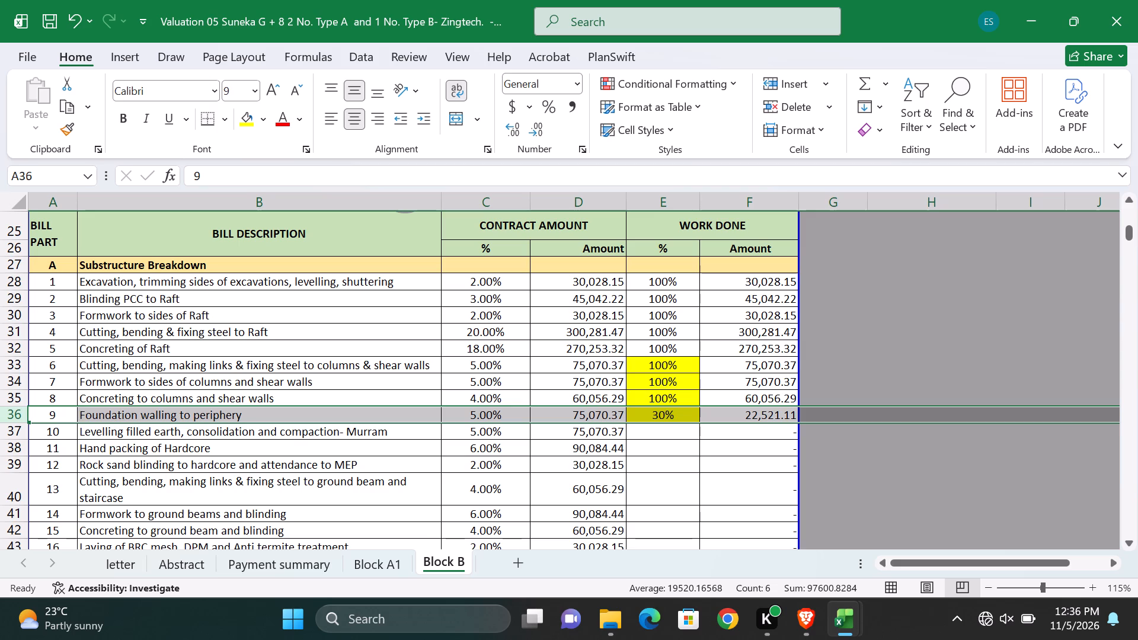
{"action": "left_click", "coordinate": [663, 411]}
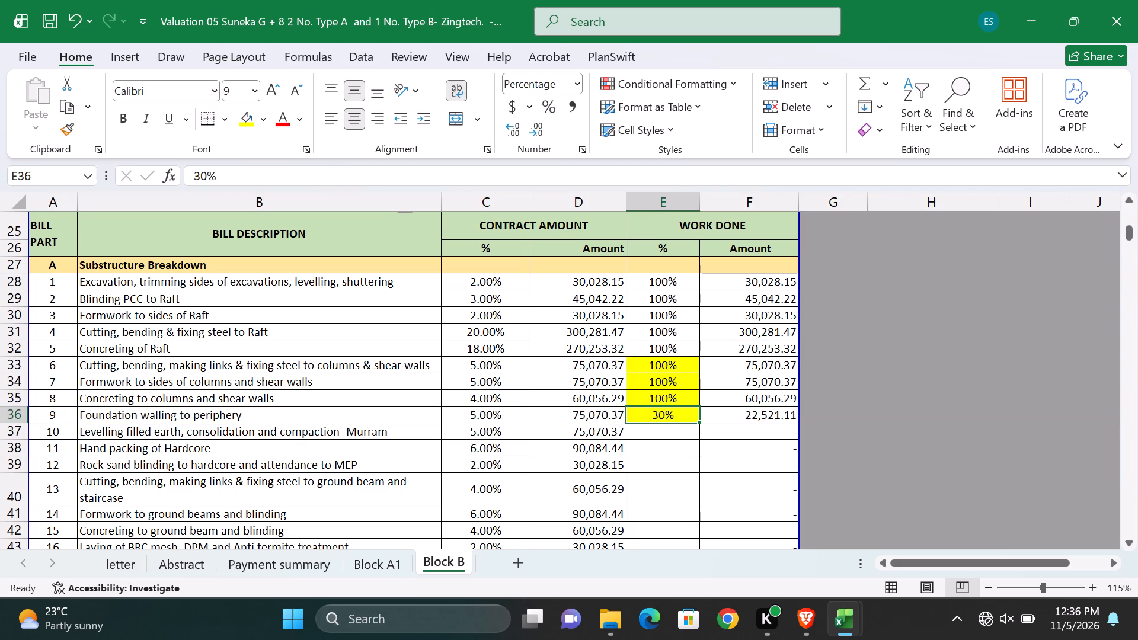
{"action": "type", "text": "100"}
{"action": "left_click", "coordinate": [673, 425]}
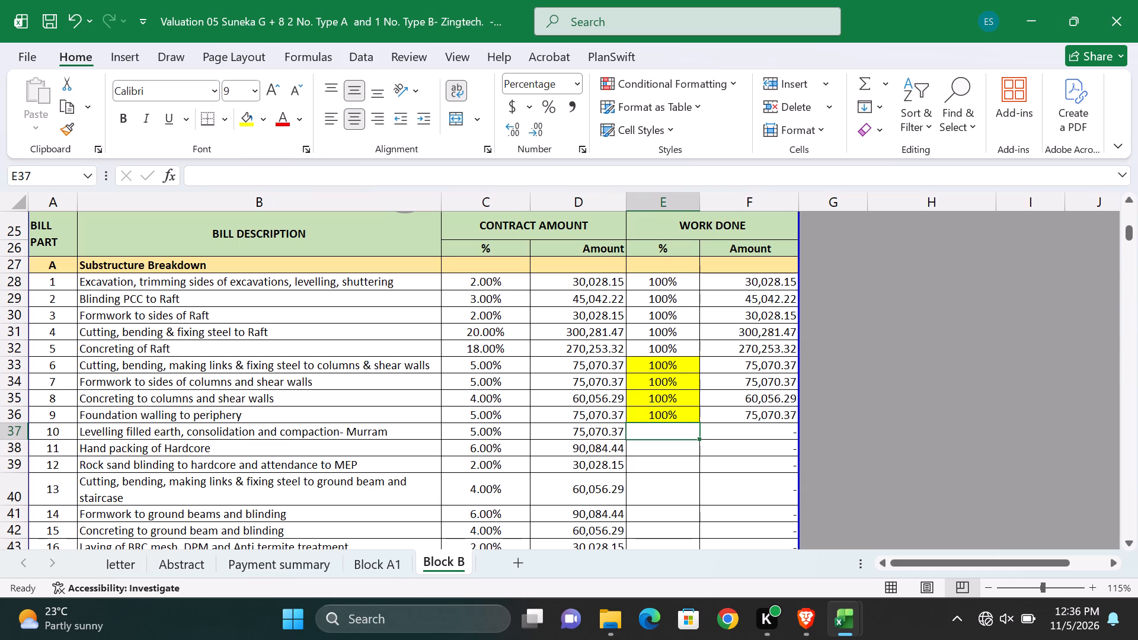
Set the work done percentage for Levelling filled earth, consolidation and compaction- Murram to 30% and fill its cell with yellow.
{"action": "type", "text": "30"}
{"action": "left_click", "coordinate": [690, 463]}
{"action": "left_click", "coordinate": [667, 431]}
{"action": "left_click", "coordinate": [241, 112]}
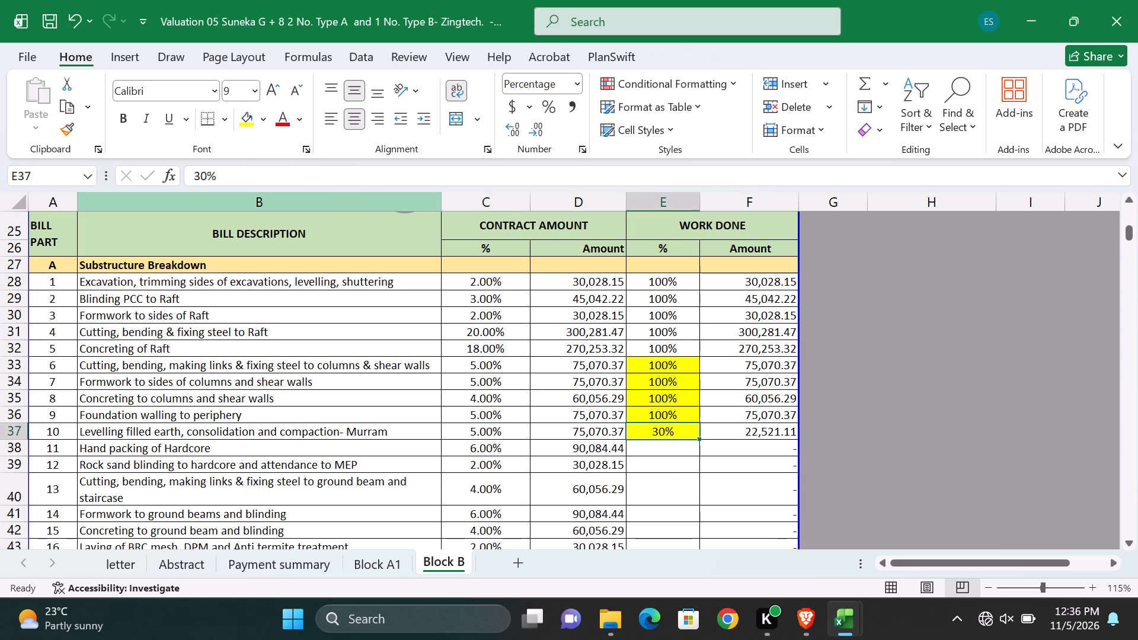
{"action": "left_click", "coordinate": [668, 458]}
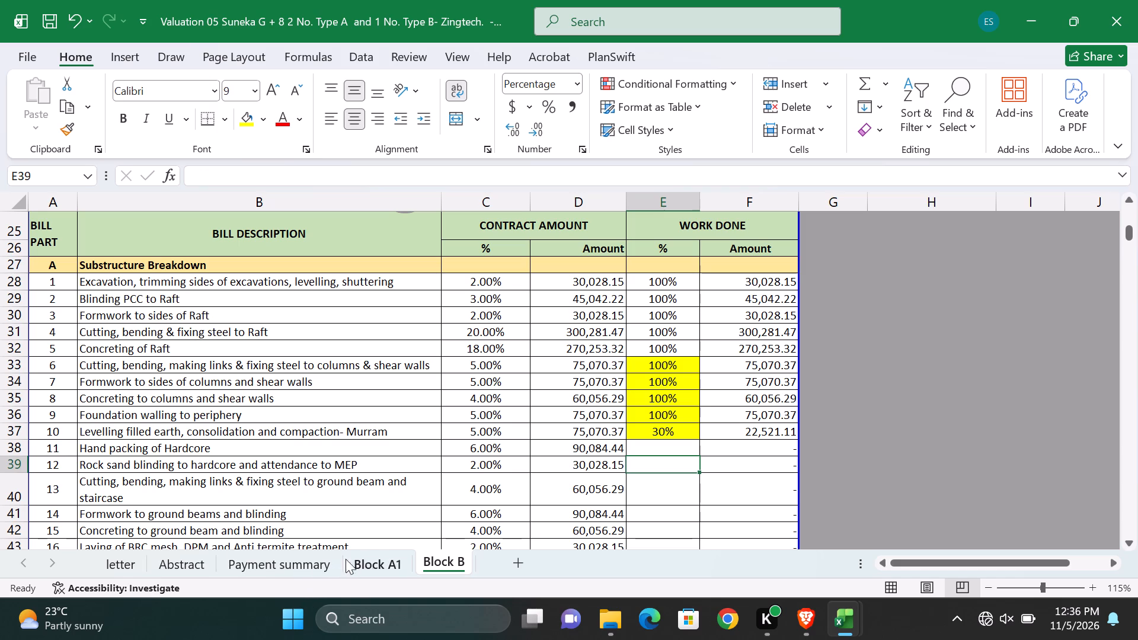
Review the letter sheet's reference, voucher number, amounts and signatory section, and inspect the formulas behind the work done total and VAT.
{"action": "left_click", "coordinate": [114, 562]}
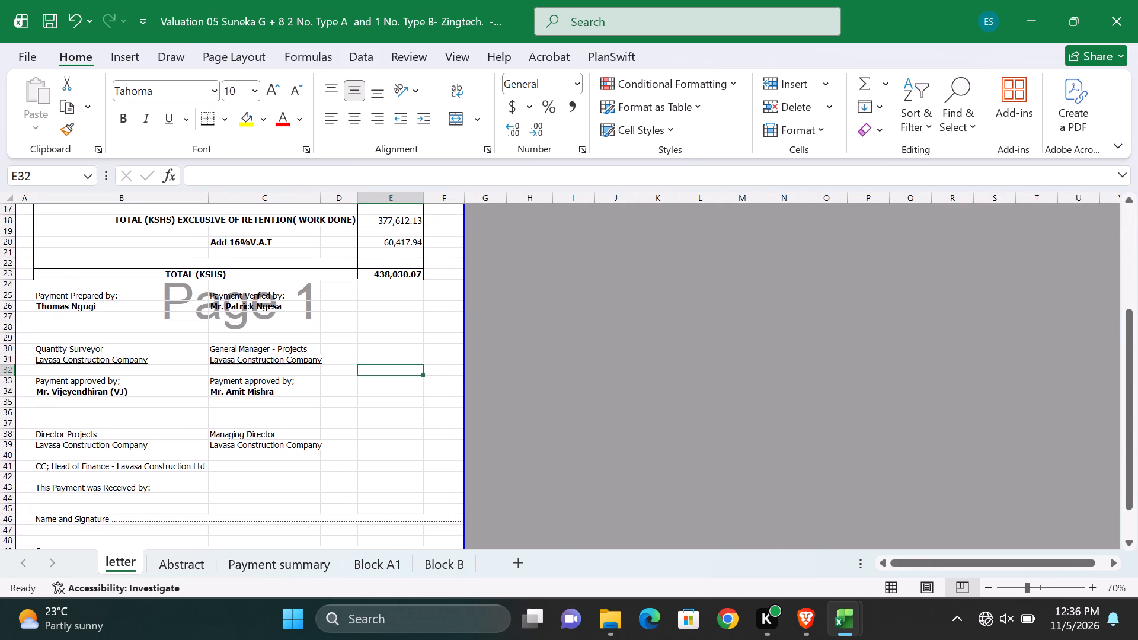
{"action": "scroll", "coordinate": [199, 418], "scroll_direction": "up", "scroll_amount": 6}
{"action": "scroll", "coordinate": [199, 417], "scroll_direction": "down", "scroll_amount": 1}
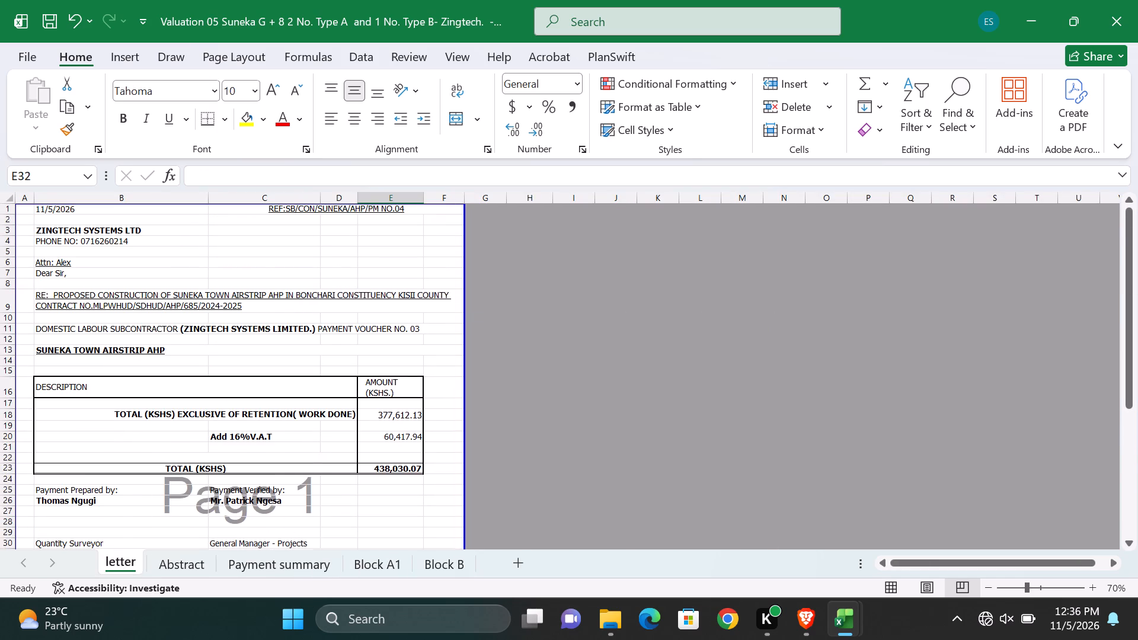
{"action": "scroll", "coordinate": [199, 417], "scroll_direction": "down", "scroll_amount": 3}
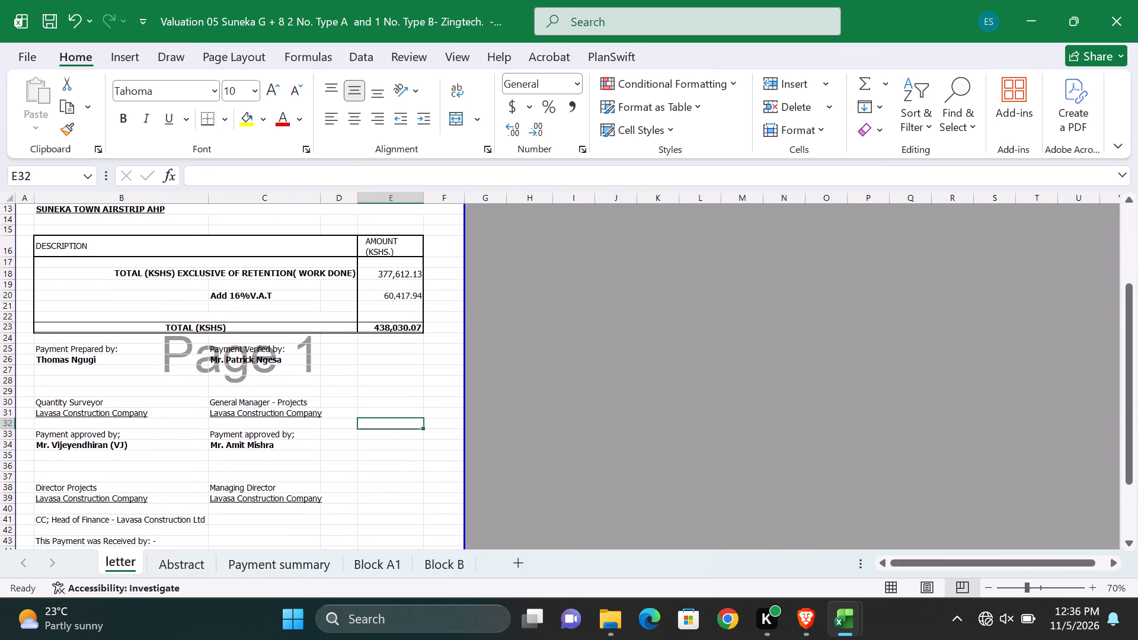
{"action": "scroll", "coordinate": [199, 417], "scroll_direction": "up", "scroll_amount": 4}
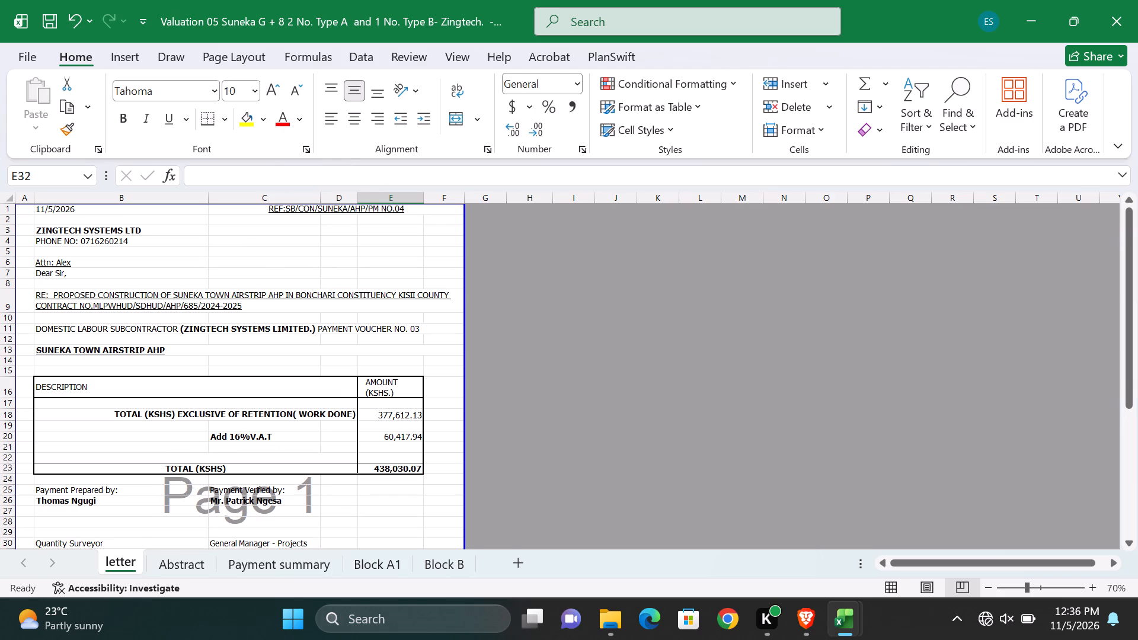
{"action": "scroll", "coordinate": [225, 446], "scroll_direction": "down", "scroll_amount": 1}
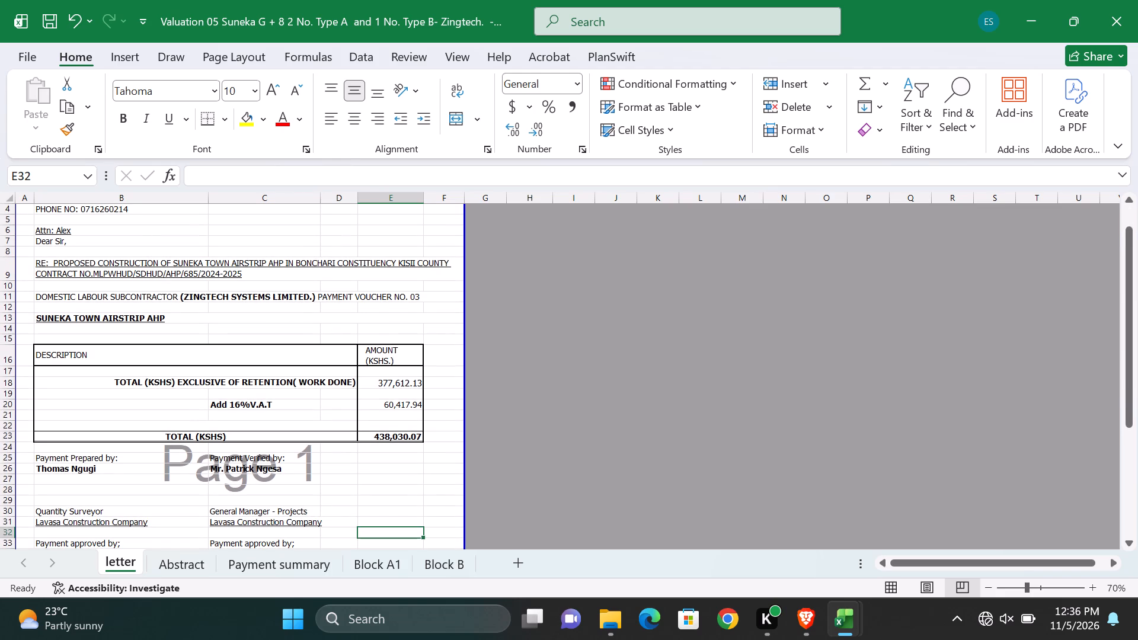
{"action": "scroll", "coordinate": [232, 442], "scroll_direction": "down", "scroll_amount": 3}
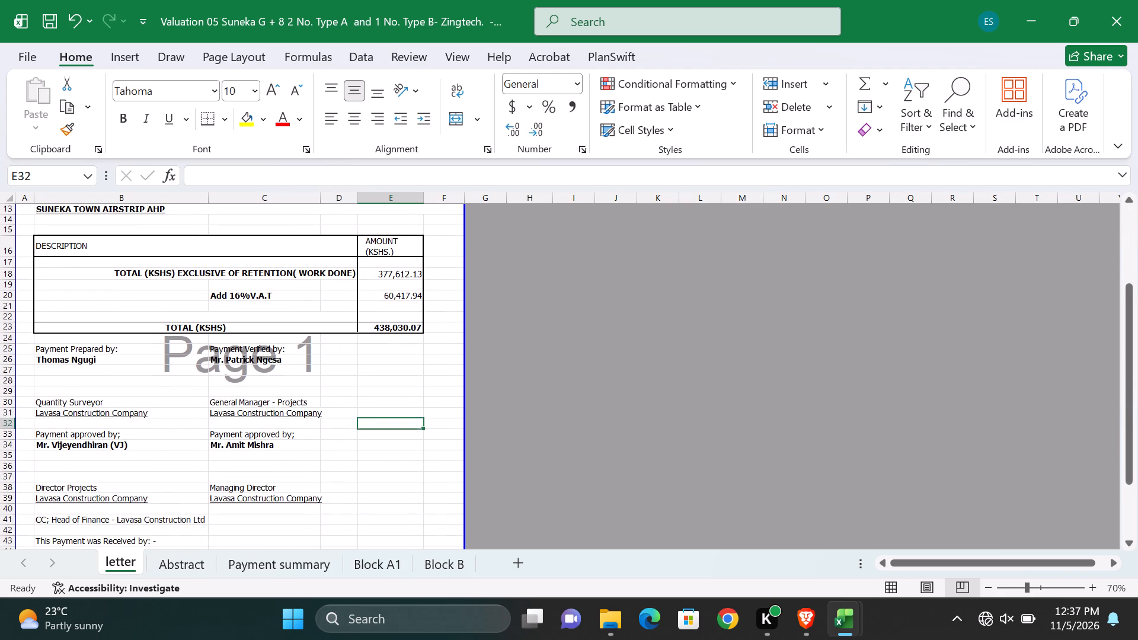
{"action": "left_click", "coordinate": [380, 273]}
{"action": "left_click", "coordinate": [397, 295]}
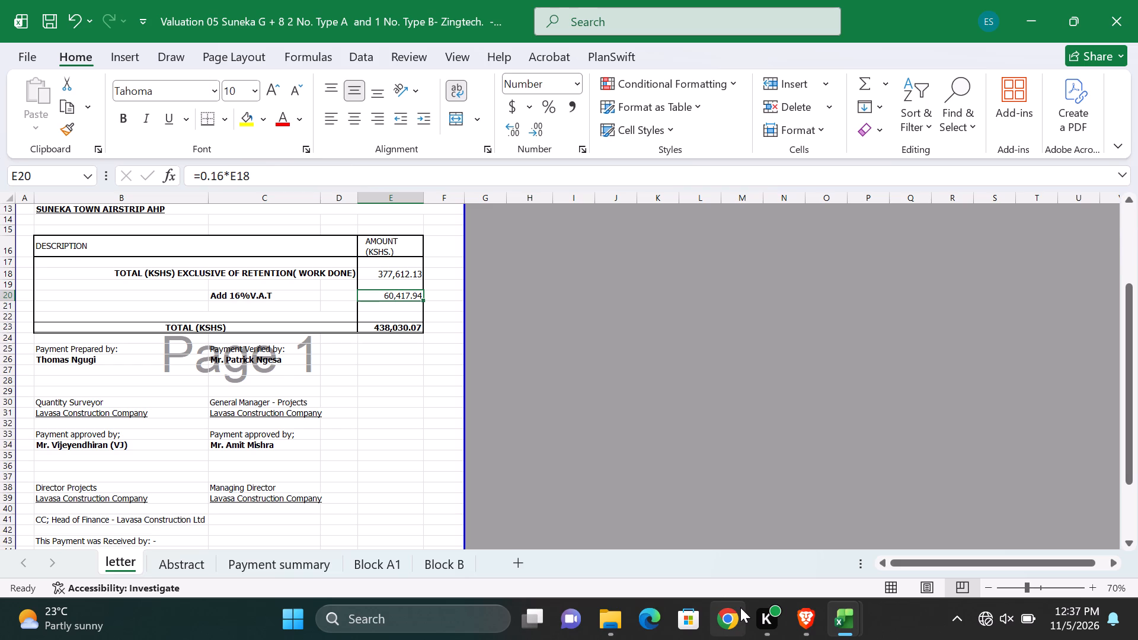
{"action": "scroll", "coordinate": [252, 507], "scroll_direction": "down", "scroll_amount": 3}
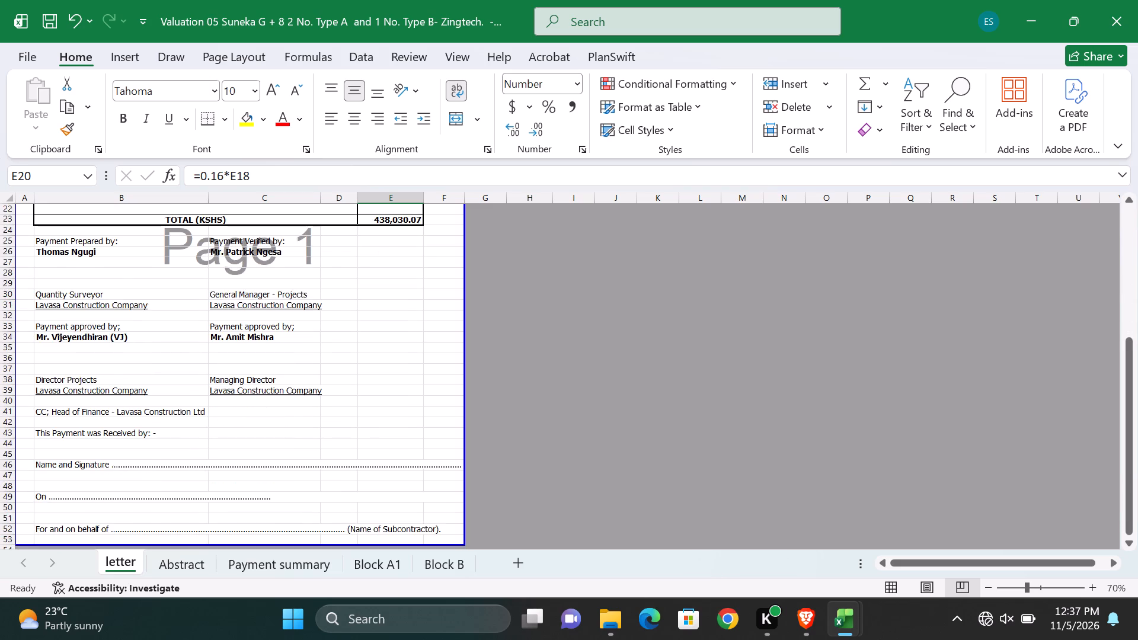
{"action": "scroll", "coordinate": [252, 507], "scroll_direction": "up", "scroll_amount": 11}
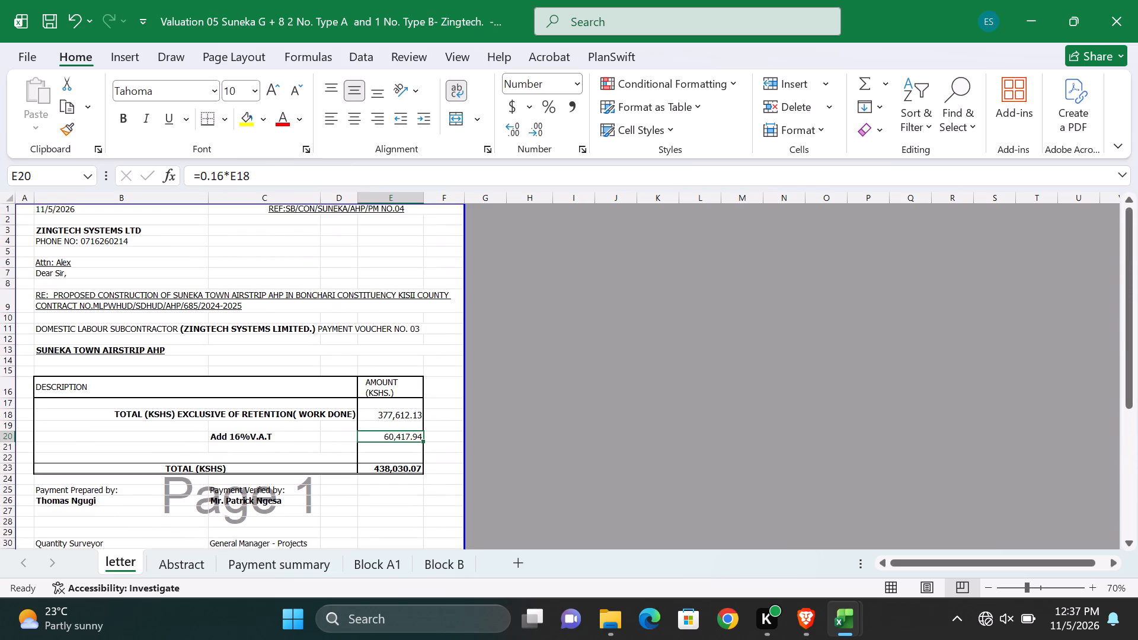
{"action": "left_click", "coordinate": [401, 411]}
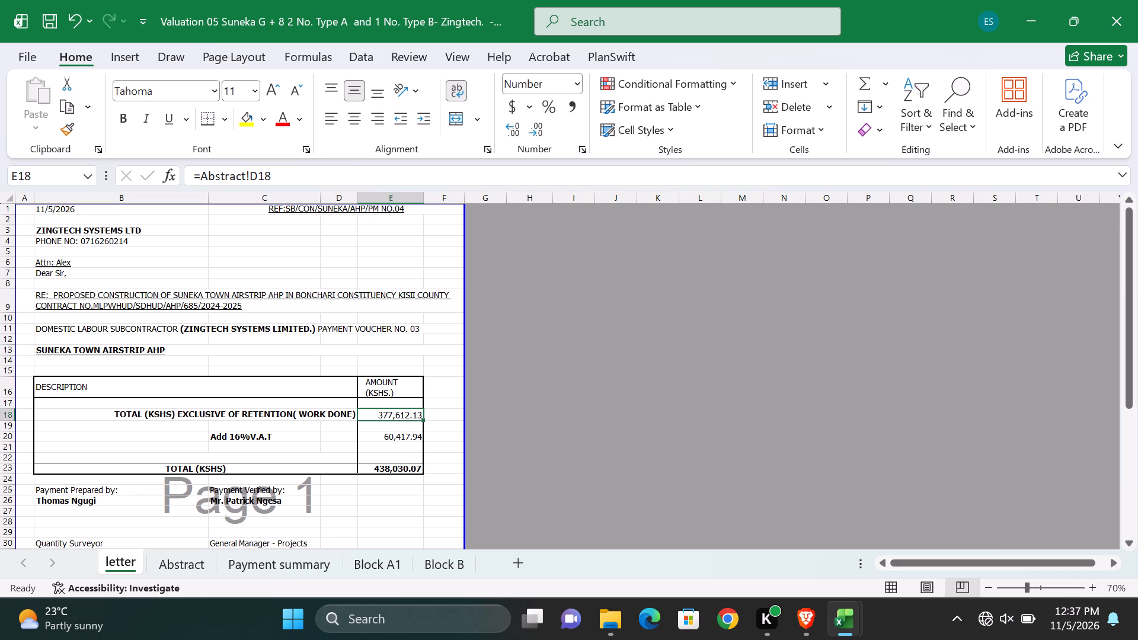
Review the Abstract sheet's payment summary from the block amounts to the net payable, and inspect the formulas behind the Block A 1 and Block B amounts.
{"action": "left_click", "coordinate": [178, 569]}
{"action": "scroll", "coordinate": [427, 405], "scroll_direction": "down", "scroll_amount": 3}
{"action": "scroll", "coordinate": [426, 406], "scroll_direction": "up", "scroll_amount": 2}
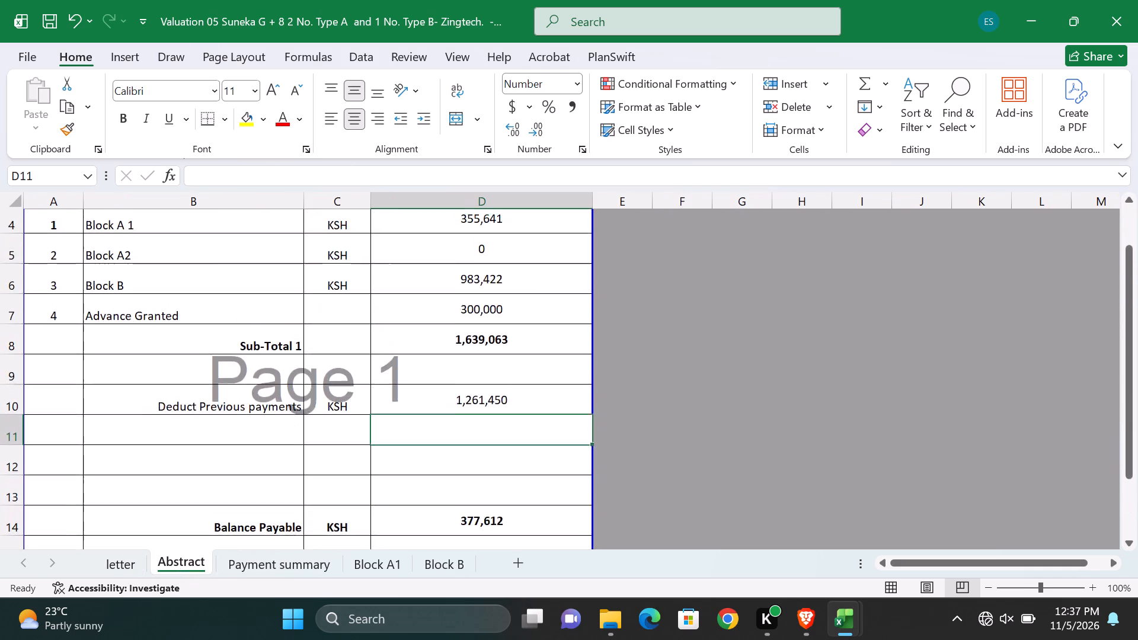
{"action": "scroll", "coordinate": [426, 406], "scroll_direction": "up", "scroll_amount": 1}
{"action": "scroll", "coordinate": [426, 406], "scroll_direction": "down", "scroll_amount": 3}
{"action": "scroll", "coordinate": [426, 406], "scroll_direction": "up", "scroll_amount": 1}
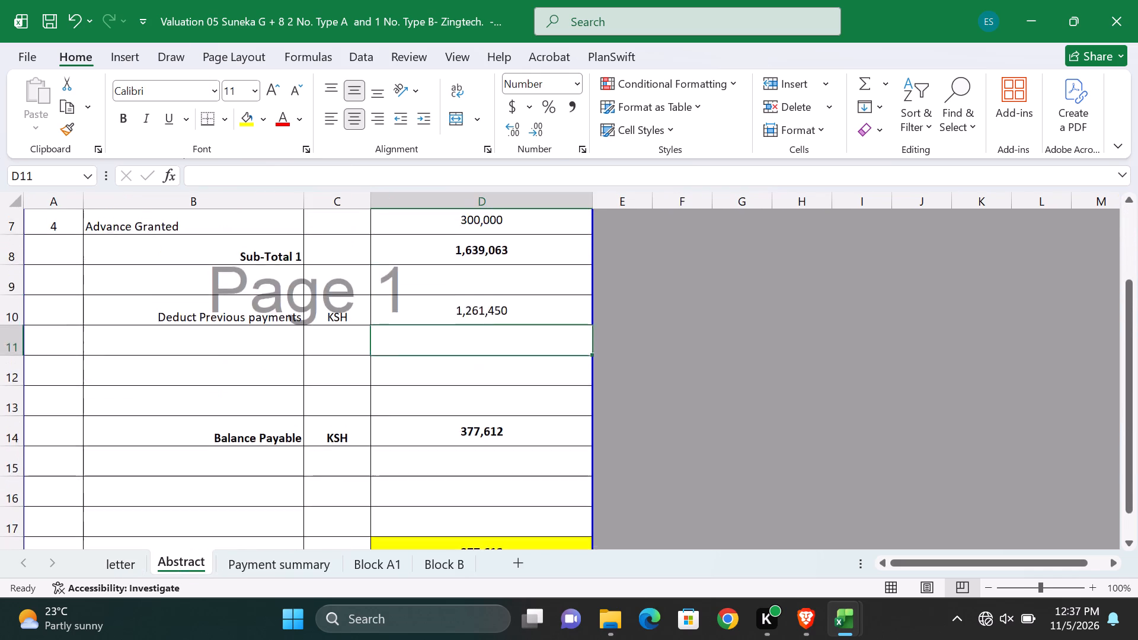
{"action": "scroll", "coordinate": [426, 406], "scroll_direction": "up", "scroll_amount": 2}
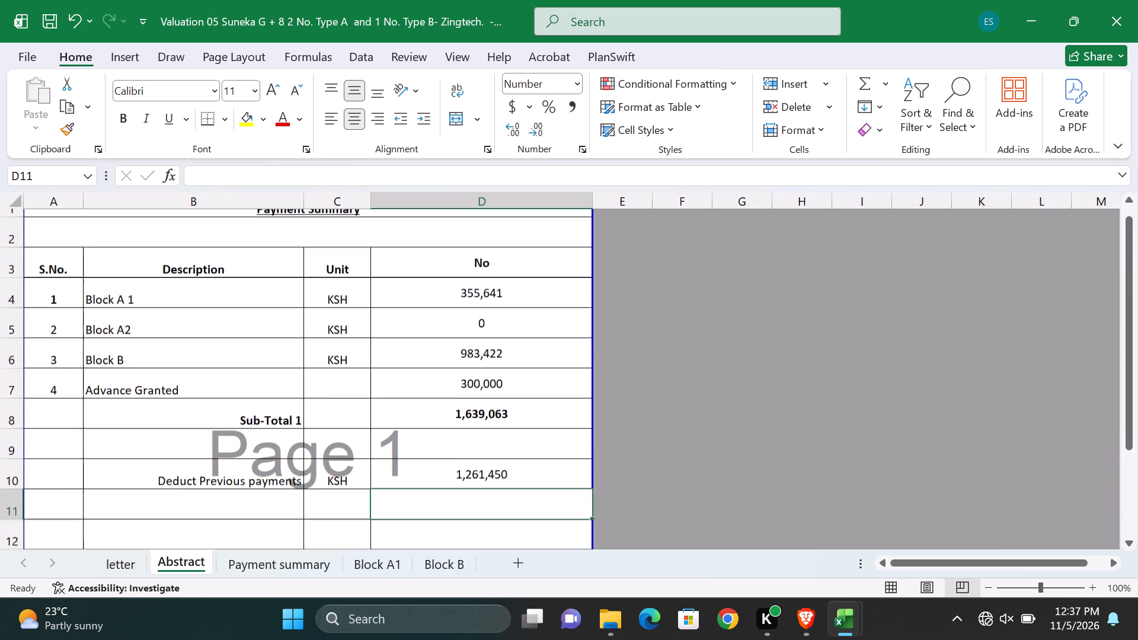
{"action": "scroll", "coordinate": [205, 391], "scroll_direction": "down", "scroll_amount": 1}
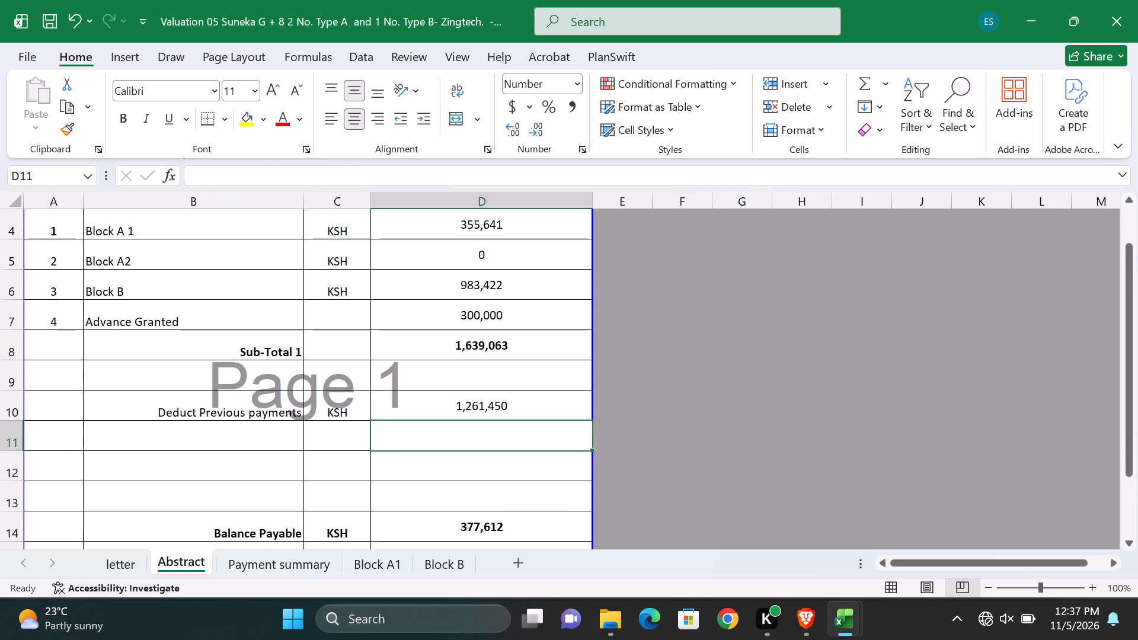
{"action": "scroll", "coordinate": [205, 391], "scroll_direction": "up", "scroll_amount": 1}
{"action": "scroll", "coordinate": [205, 391], "scroll_direction": "down", "scroll_amount": 3}
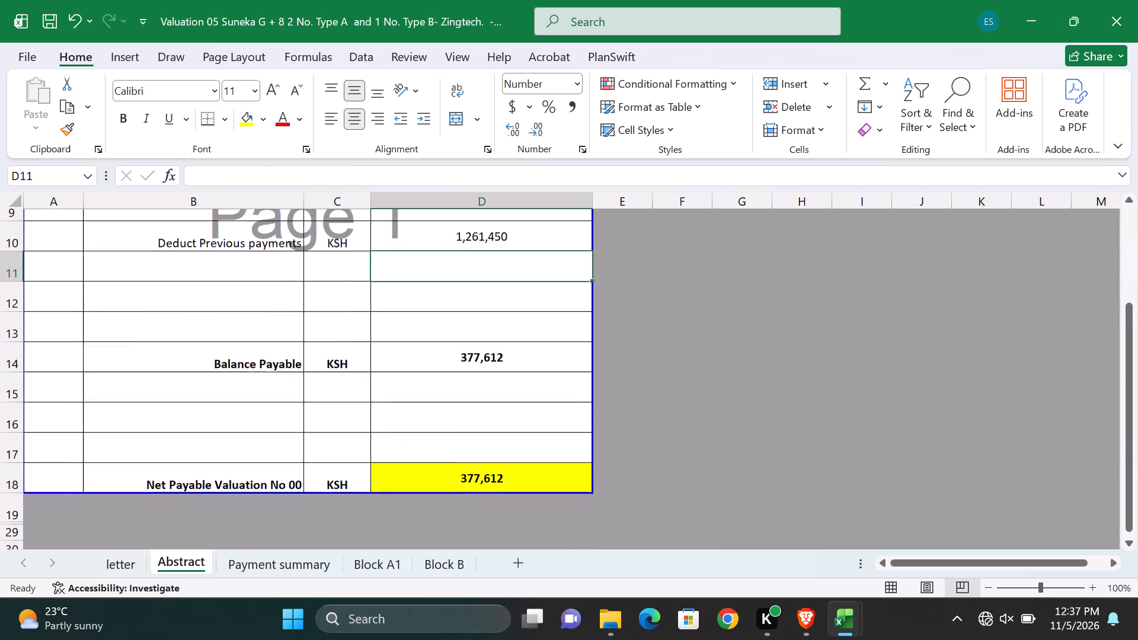
{"action": "scroll", "coordinate": [205, 391], "scroll_direction": "down", "scroll_amount": 1}
{"action": "scroll", "coordinate": [205, 391], "scroll_direction": "up", "scroll_amount": 2}
{"action": "scroll", "coordinate": [205, 391], "scroll_direction": "down", "scroll_amount": 1}
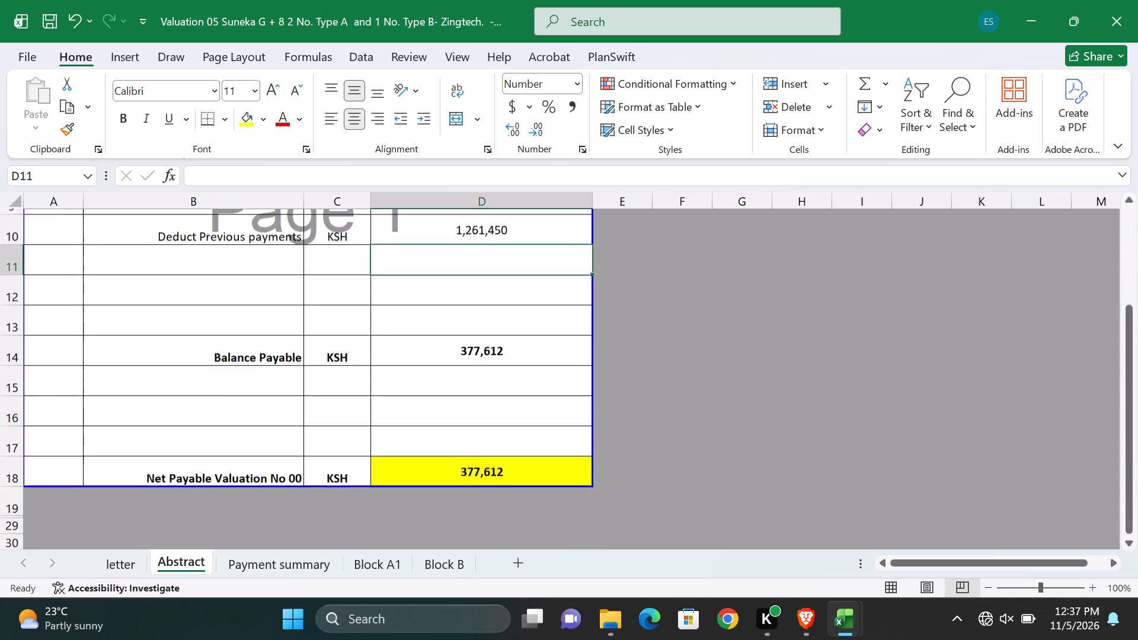
{"action": "scroll", "coordinate": [205, 391], "scroll_direction": "up", "scroll_amount": 4}
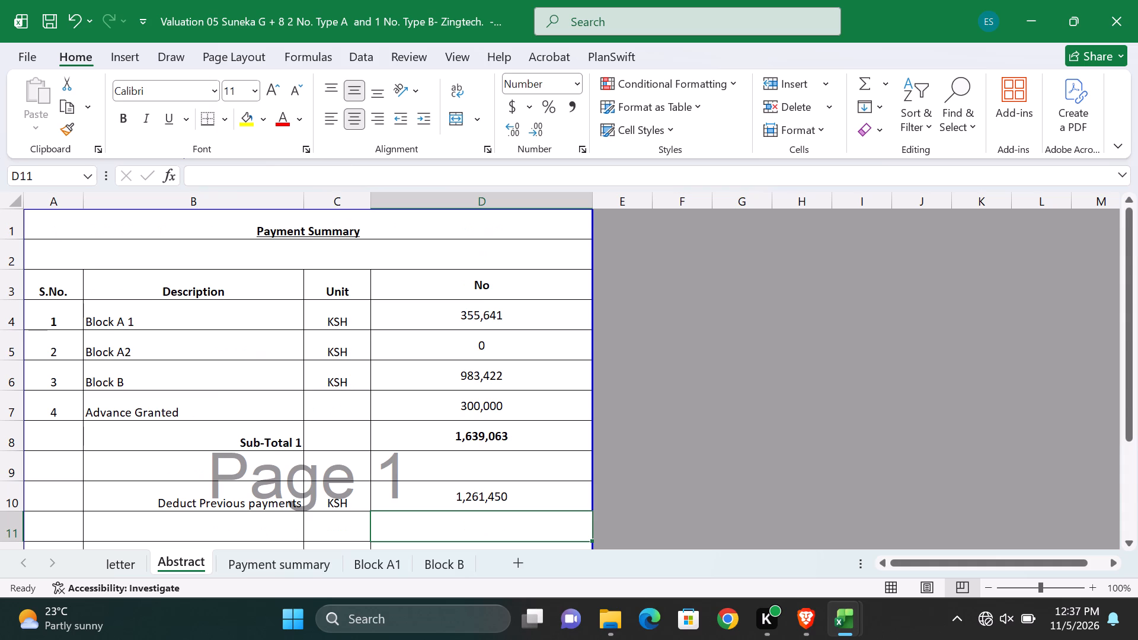
{"action": "left_click", "coordinate": [480, 318]}
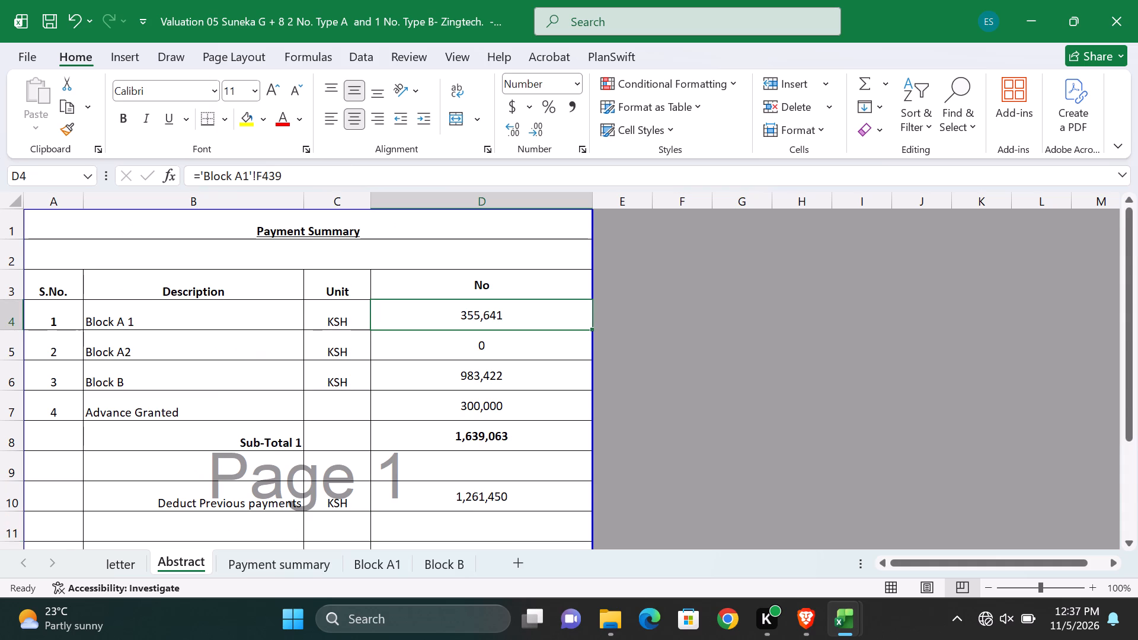
{"action": "left_click", "coordinate": [435, 386]}
{"action": "left_click", "coordinate": [366, 565]}
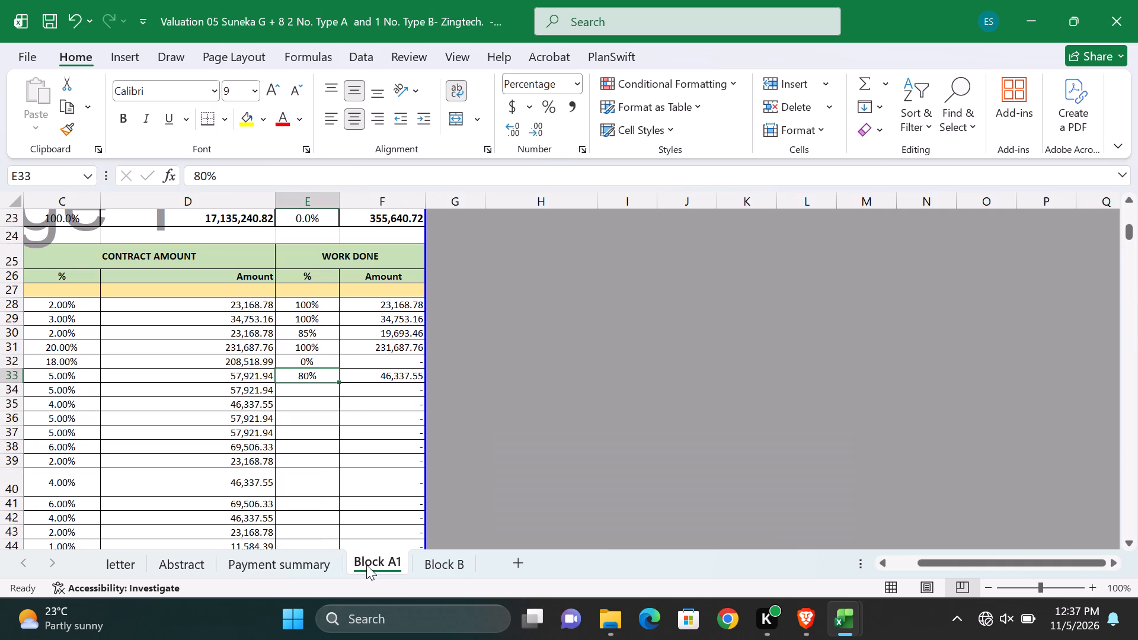
Enter 24/10/2026 as the date of payment number 6 in the Payment summary sheet's Previous Payments Details table.
{"action": "left_click", "coordinate": [261, 571]}
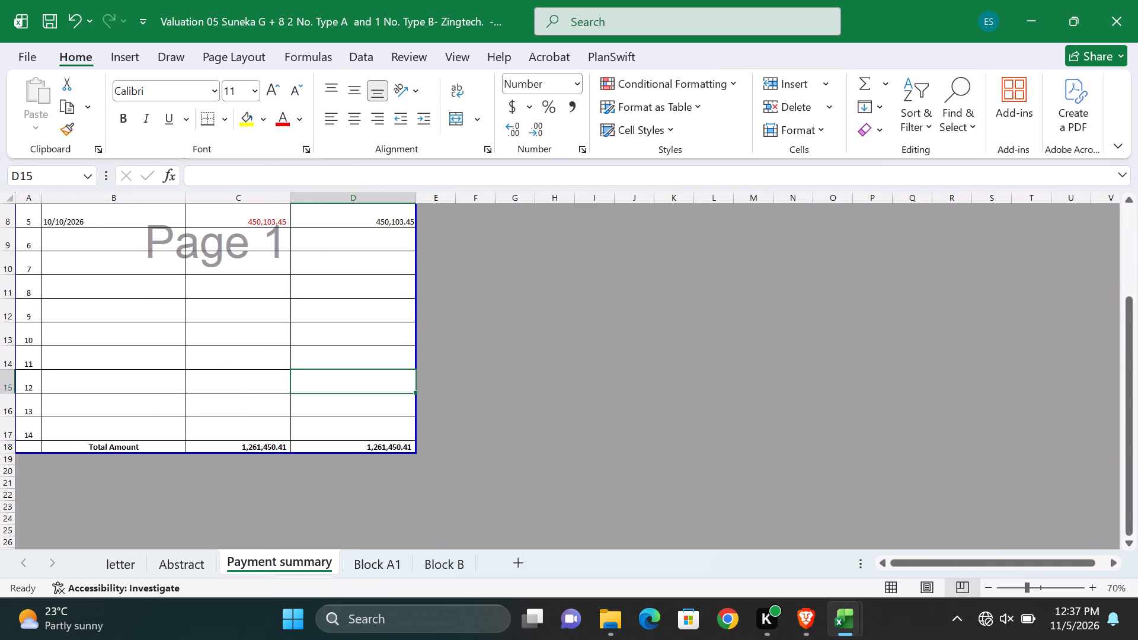
{"action": "left_click_drag", "start_coordinate": [915, 559], "coordinate": [675, 558]}
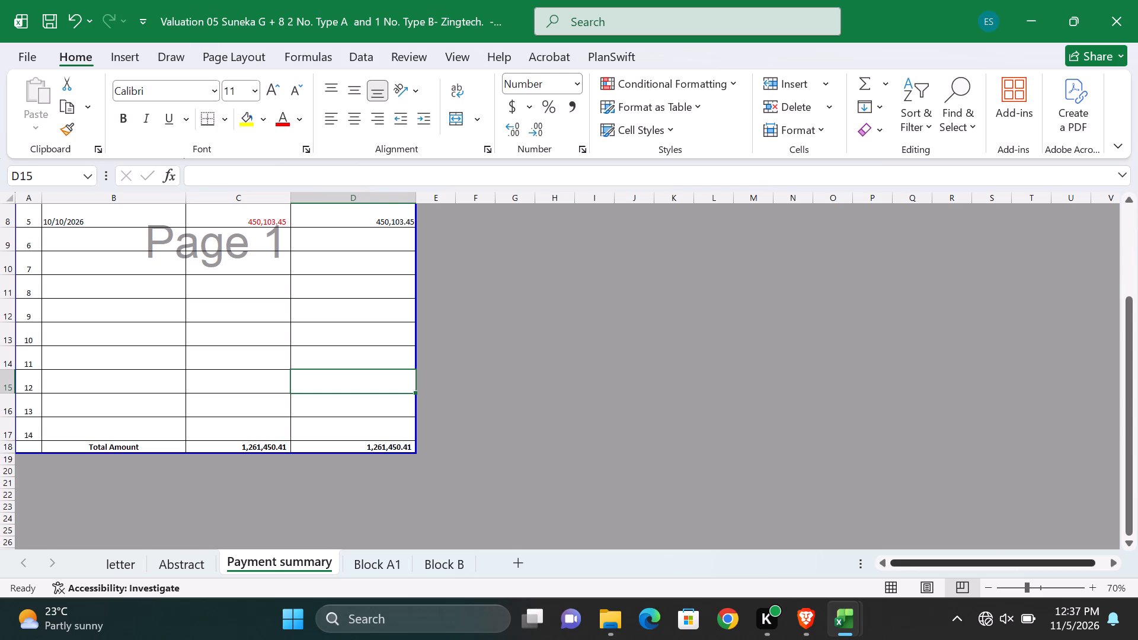
{"action": "scroll", "coordinate": [123, 388], "scroll_direction": "up", "scroll_amount": 4}
{"action": "scroll", "coordinate": [133, 389], "scroll_direction": "down", "scroll_amount": 3}
{"action": "scroll", "coordinate": [133, 389], "scroll_direction": "up", "scroll_amount": 4}
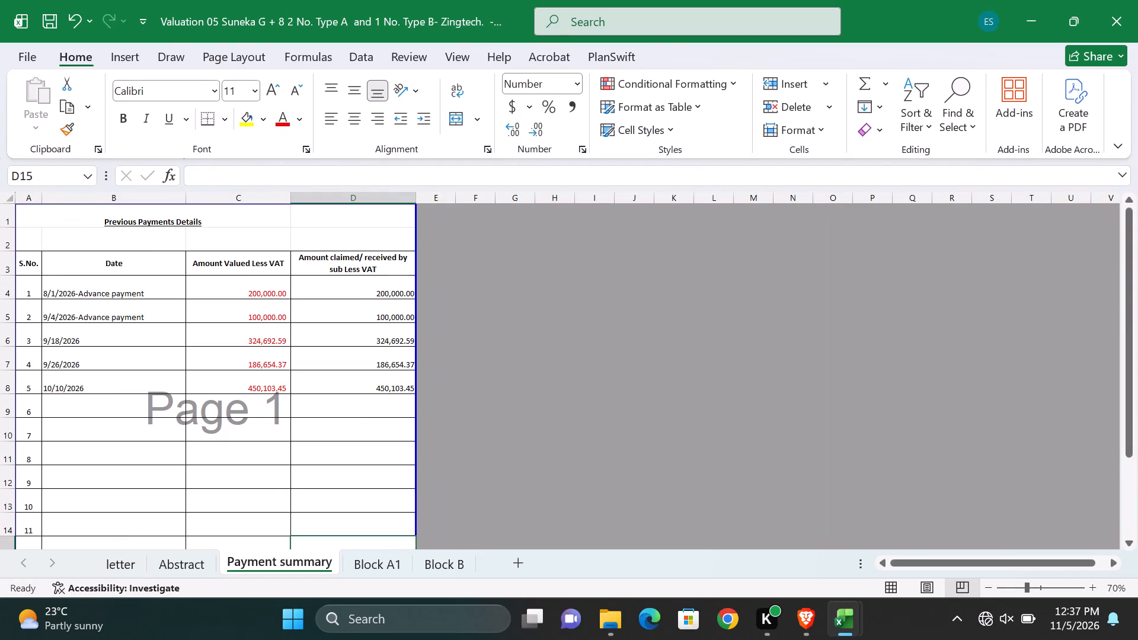
{"action": "left_click", "coordinate": [61, 407]}
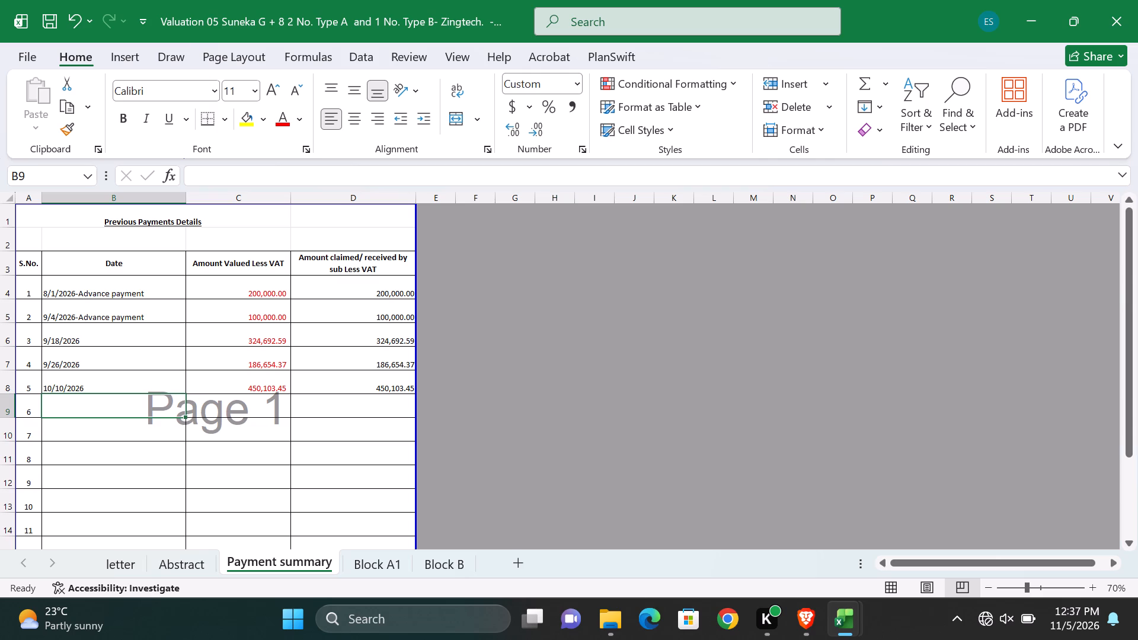
{"action": "left_click", "coordinate": [94, 388]}
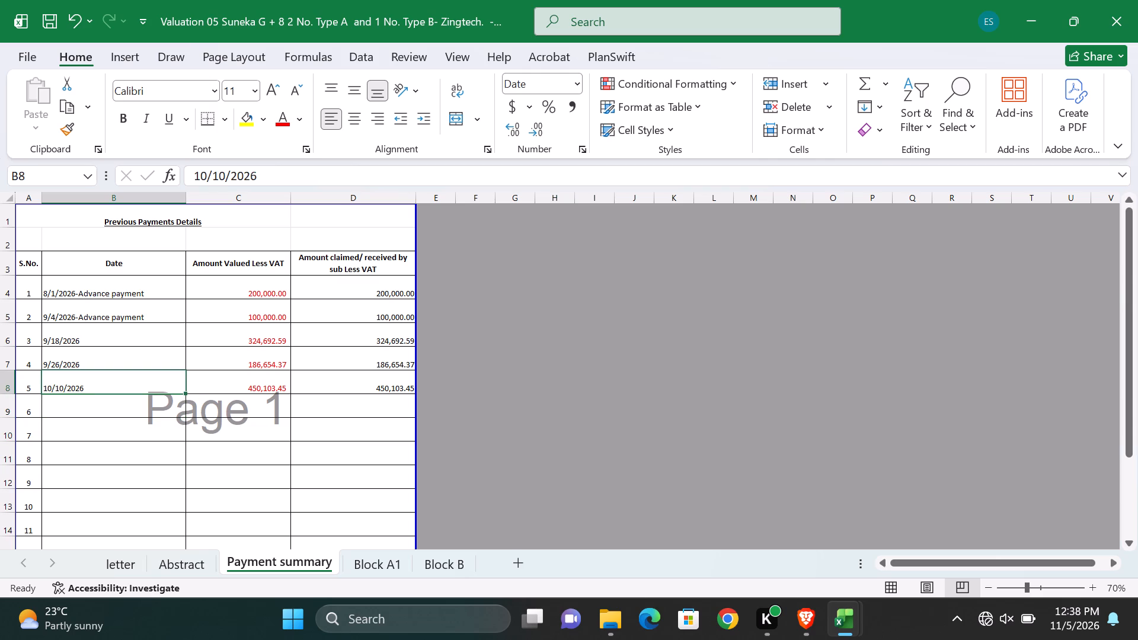
{"action": "left_click_drag", "start_coordinate": [186, 393], "coordinate": [187, 416]}
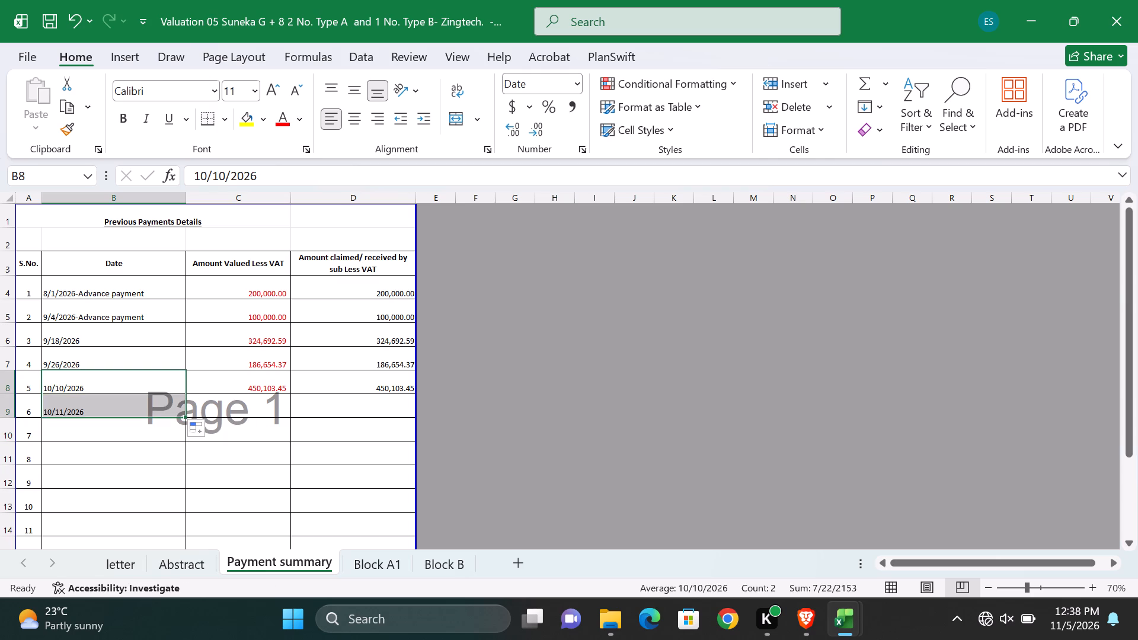
{"action": "left_click", "coordinate": [91, 414]}
{"action": "left_click", "coordinate": [51, 409]}
{"action": "left_click", "coordinate": [51, 409]}
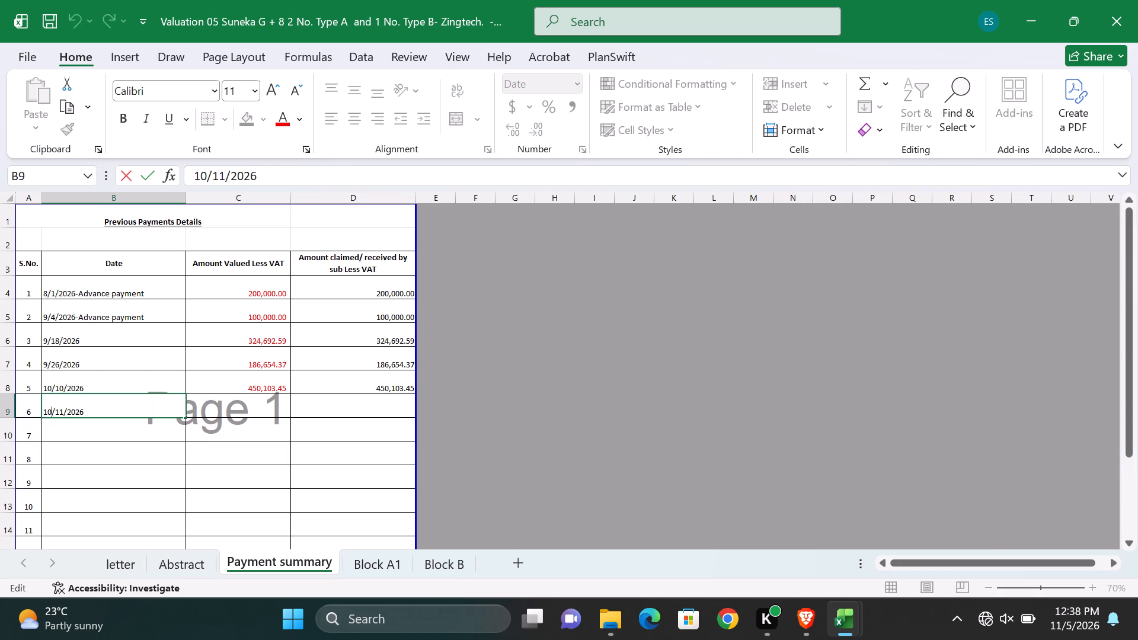
{"action": "left_click_drag", "start_coordinate": [51, 409], "coordinate": [40, 408]}
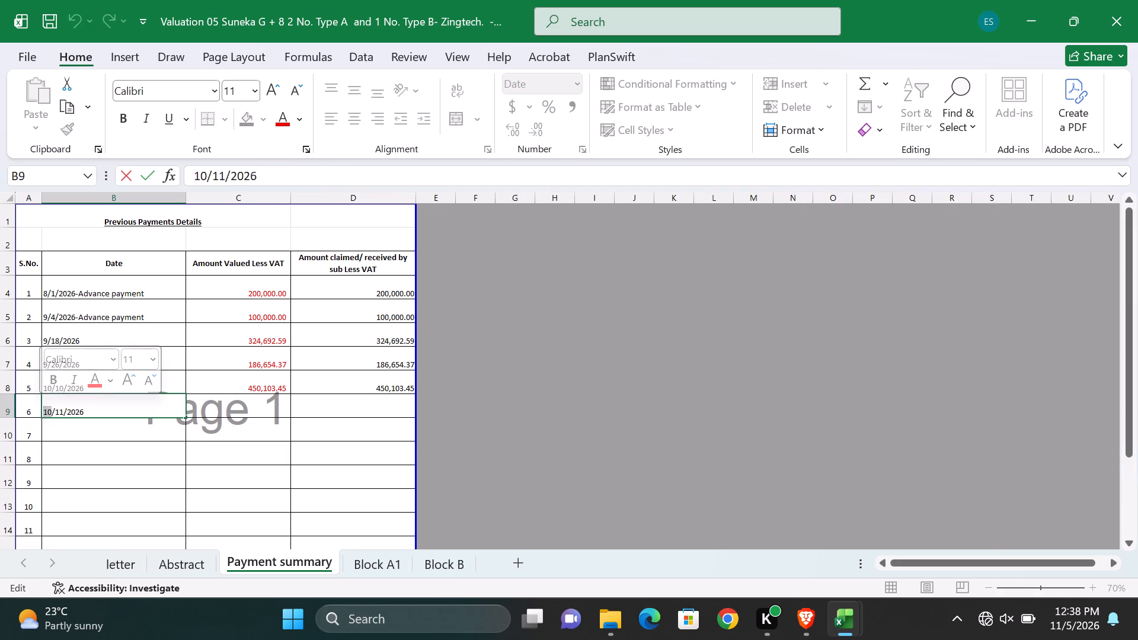
{"action": "key", "text": "2"}
{"action": "key", "text": "4"}
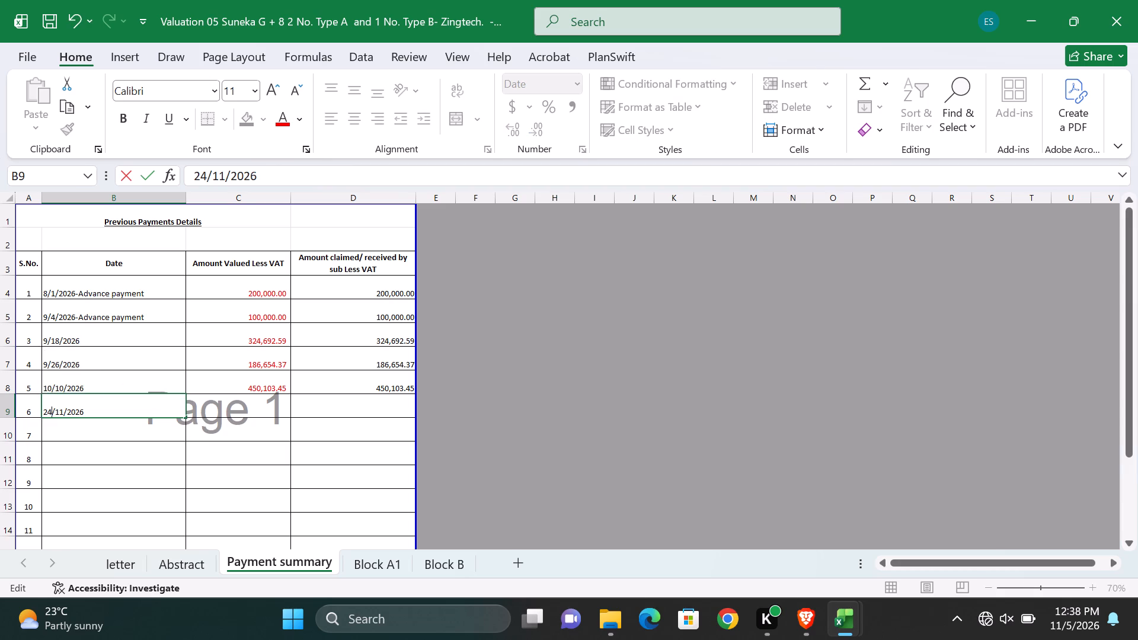
{"action": "left_click", "coordinate": [63, 412]}
{"action": "key", "text": "0"}
{"action": "left_click", "coordinate": [136, 443]}
Inspect the formula behind the 10/10/2026 payment's Amount Valued Less VAT as a reference for the empty amount of payment number 6.
{"action": "left_click", "coordinate": [260, 409]}
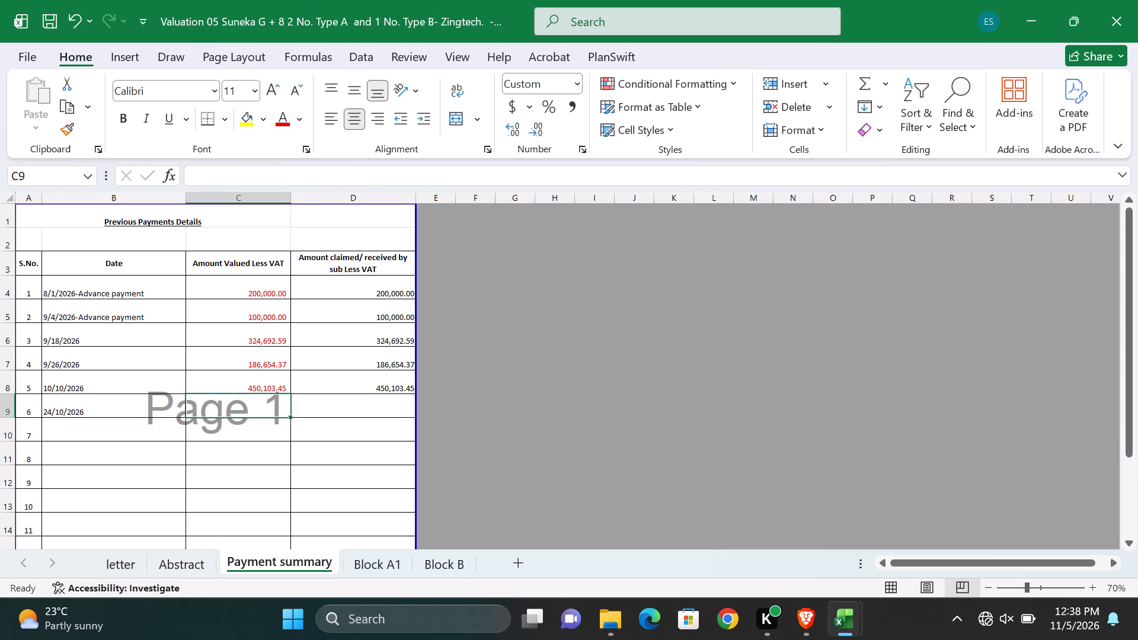
{"action": "left_click", "coordinate": [254, 390]}
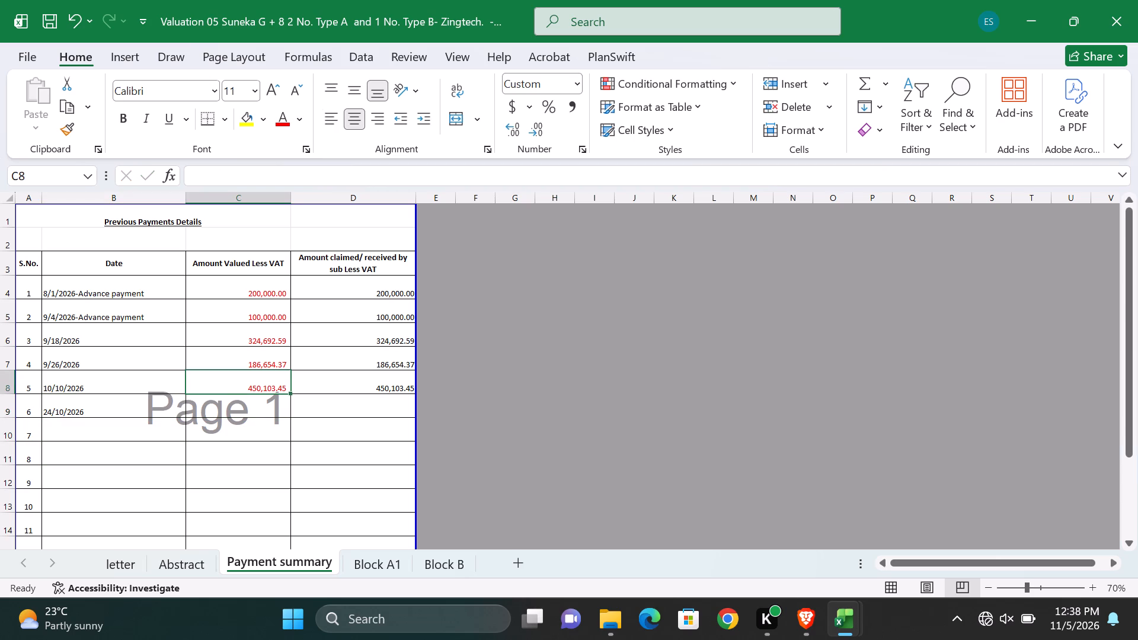
{"action": "left_click", "coordinate": [260, 408]}
{"action": "left_click", "coordinate": [260, 384]}
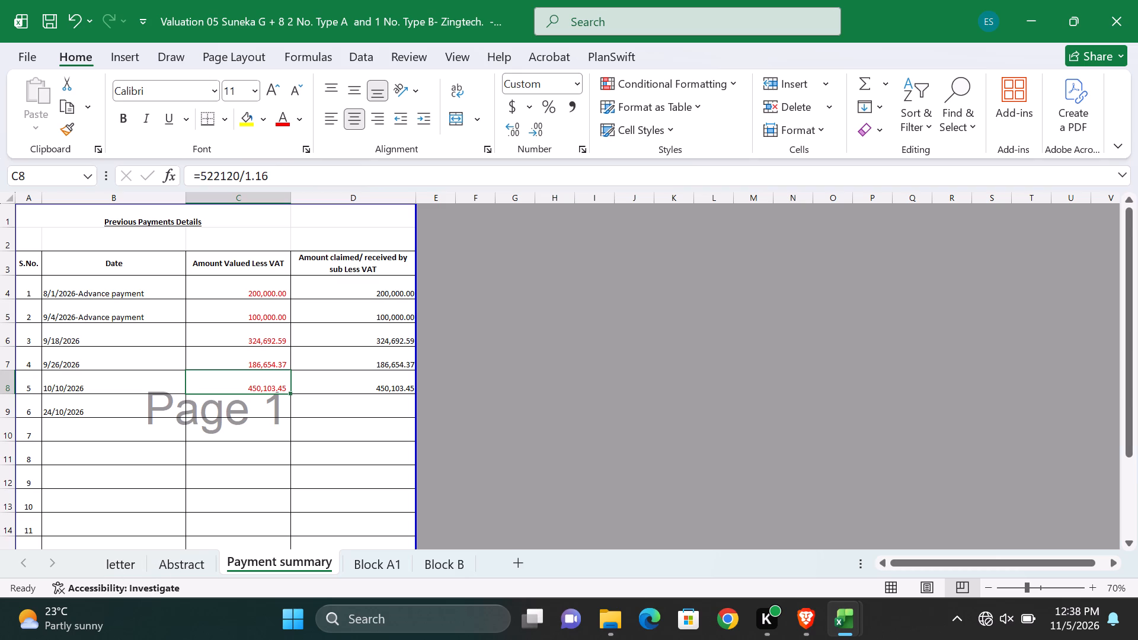
{"action": "left_click", "coordinate": [255, 411]}
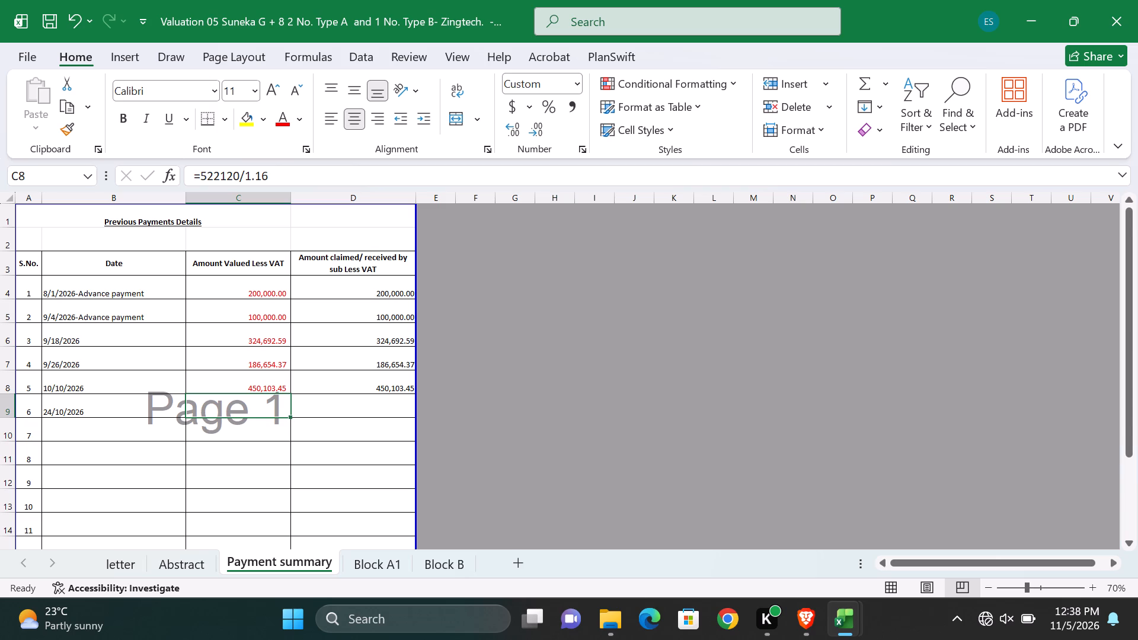
{"action": "left_click", "coordinate": [255, 389]}
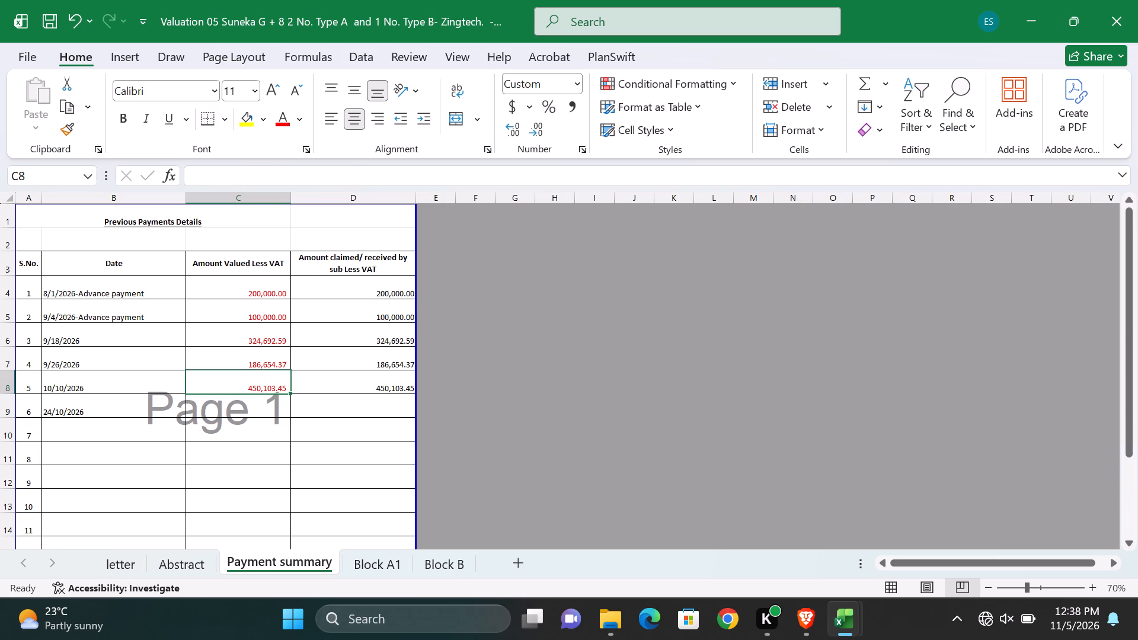
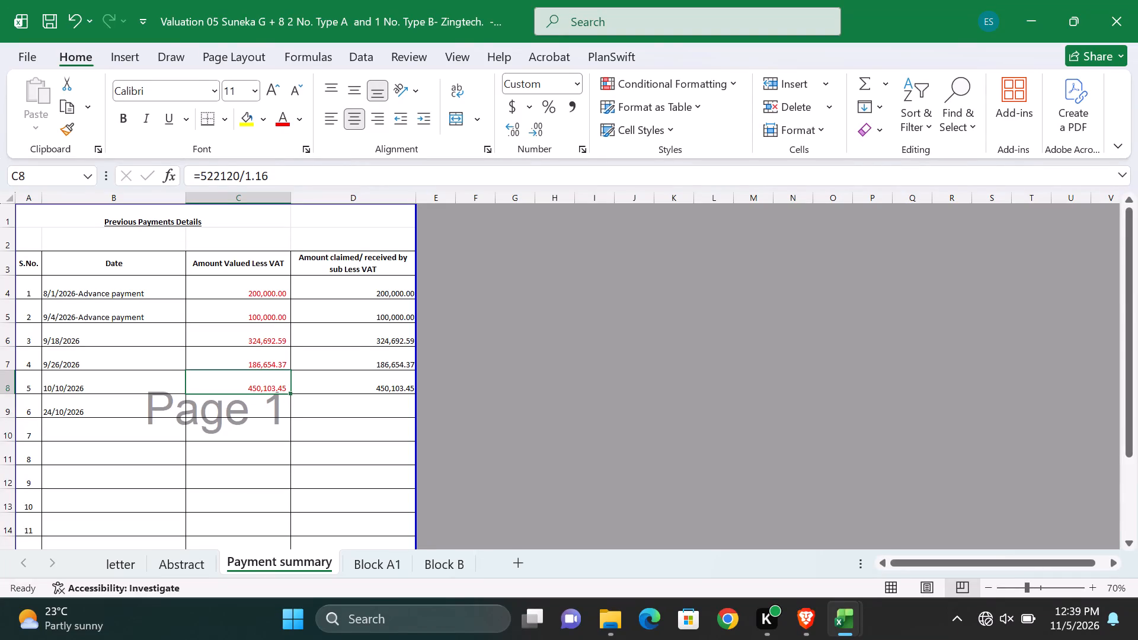
Enter =220326.00/1.16 as the Amount Valued Less VAT of payment number 6, dated 24/10/2026.
{"action": "left_click", "coordinate": [266, 402]}
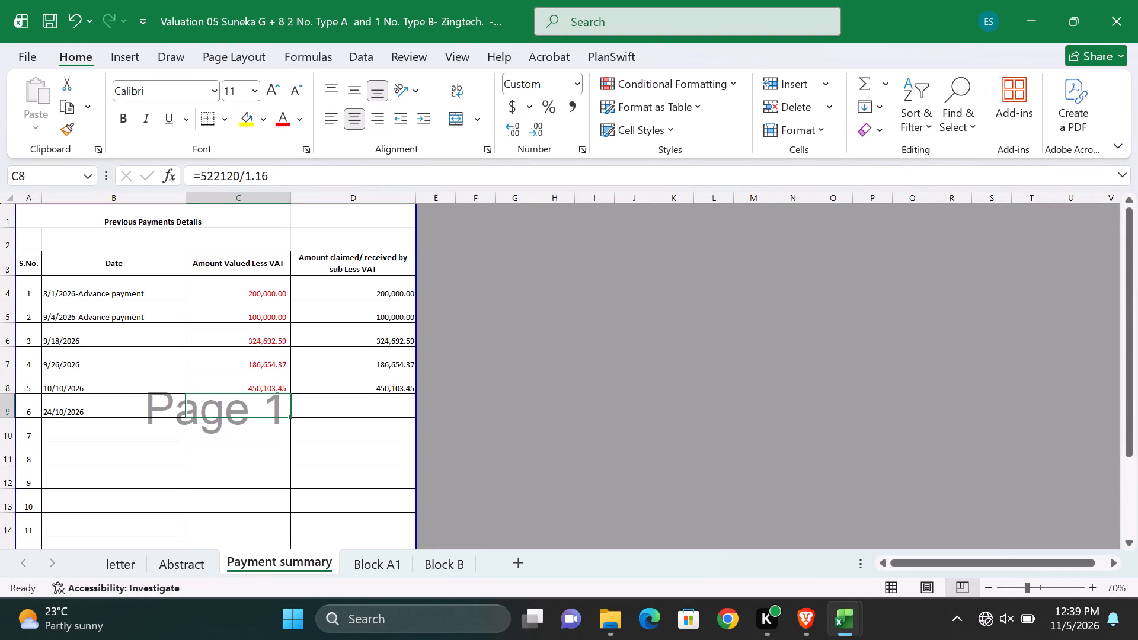
{"action": "left_click", "coordinate": [283, 379]}
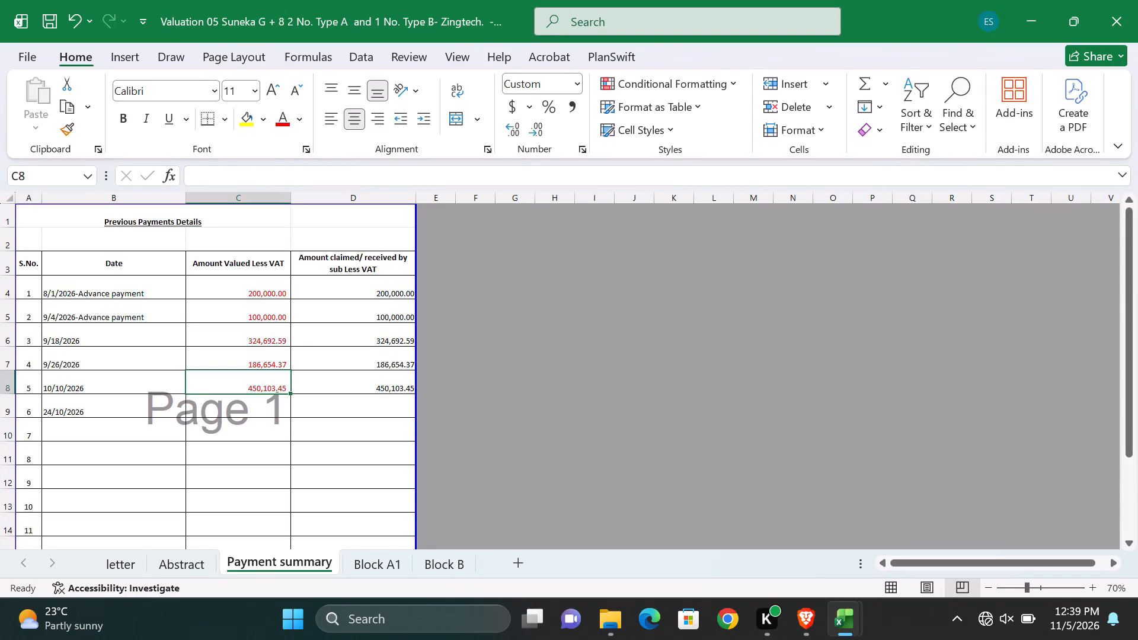
{"action": "left_click", "coordinate": [252, 407]}
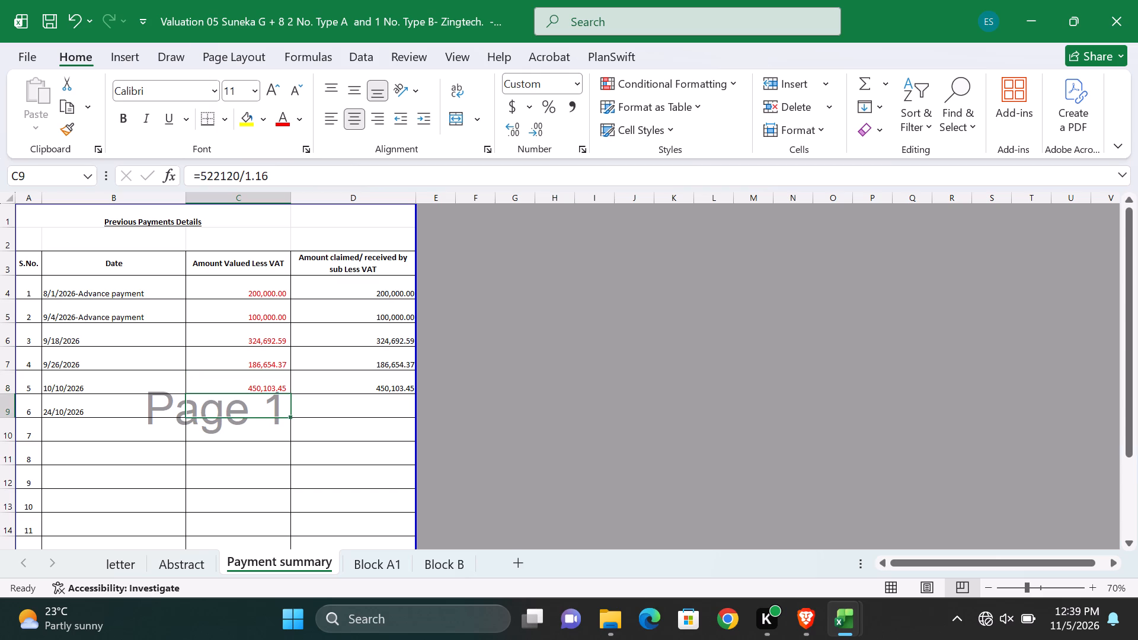
{"action": "left_click", "coordinate": [258, 387]}
{"action": "left_click", "coordinate": [248, 403]}
{"action": "key", "text": "equal"}
{"action": "type", "text": "22"}
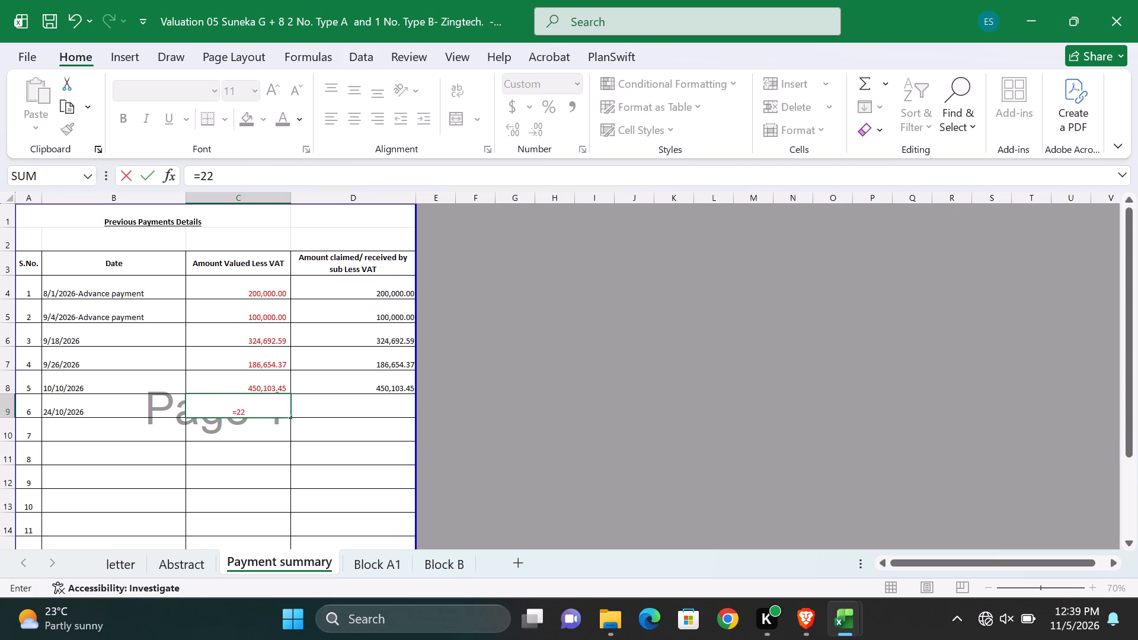
{"action": "key", "text": "0"}
{"action": "type", "text": "32"}
{"action": "key", "text": "6"}
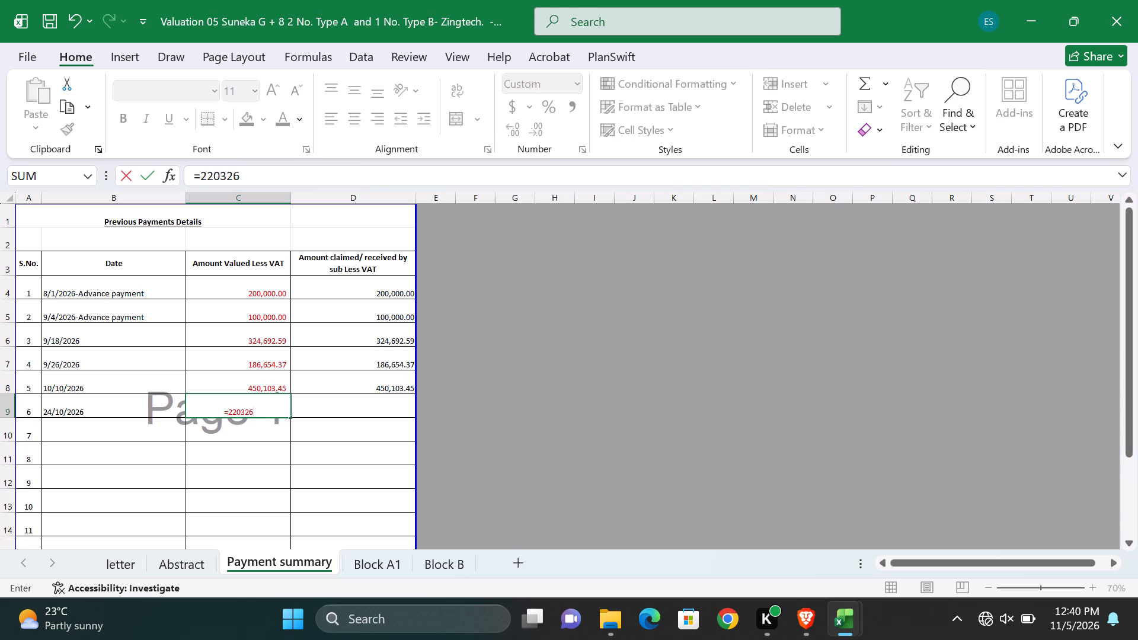
{"action": "type", "text": ".00"}
{"action": "key", "text": "slash"}
{"action": "key", "text": "1"}
{"action": "type", "text": ".1"}
{"action": "key", "text": "6"}
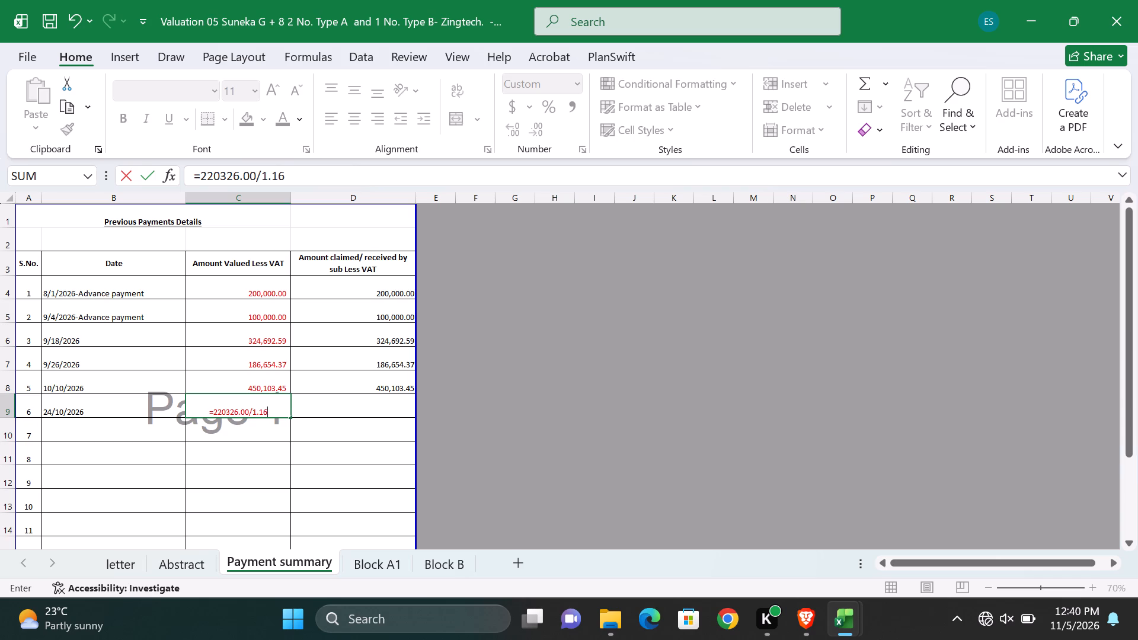
{"action": "key", "text": "Return"}
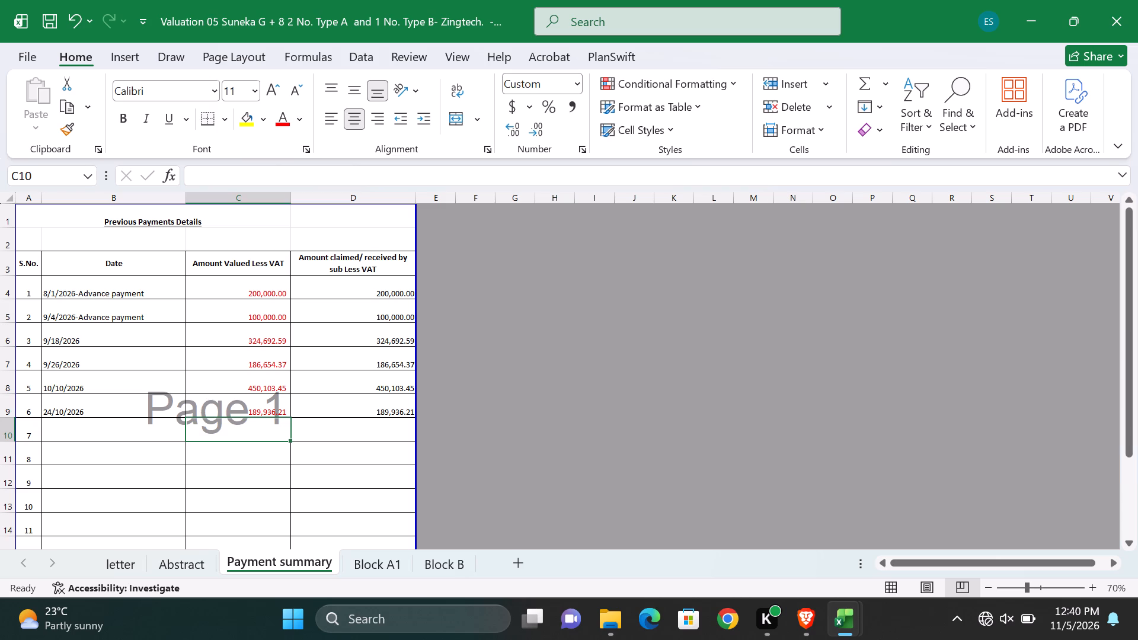
Review the Previous Payments Details table down to the Total Amount row, inspecting the entries behind the Amount Valued Less VAT of payments 3 to 6.
{"action": "left_click", "coordinate": [258, 339]}
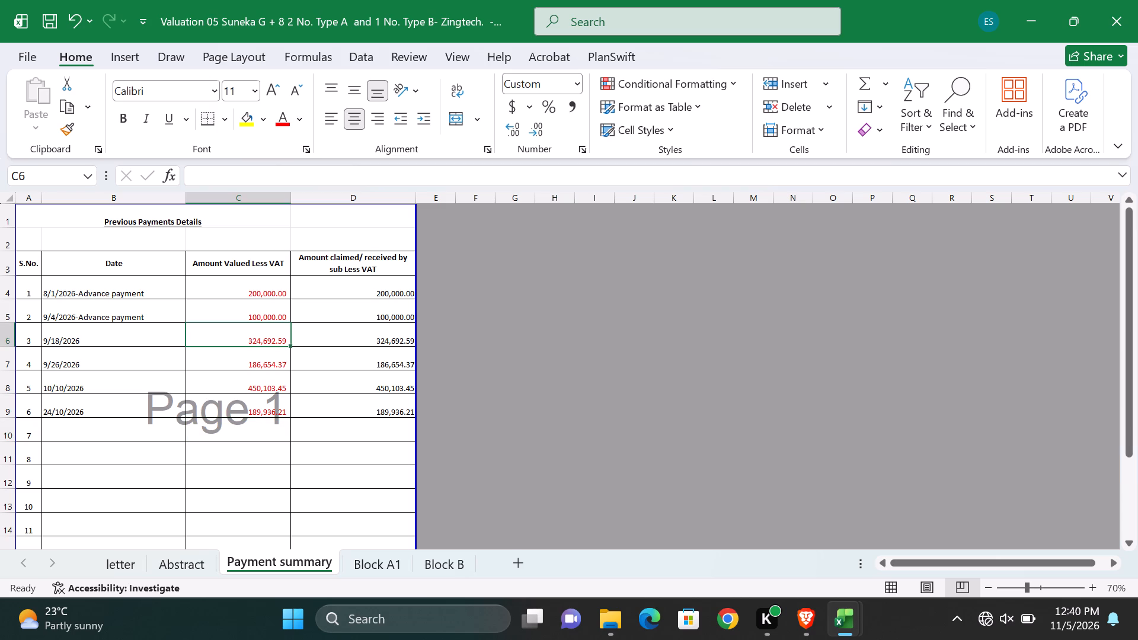
{"action": "left_click", "coordinate": [258, 456]}
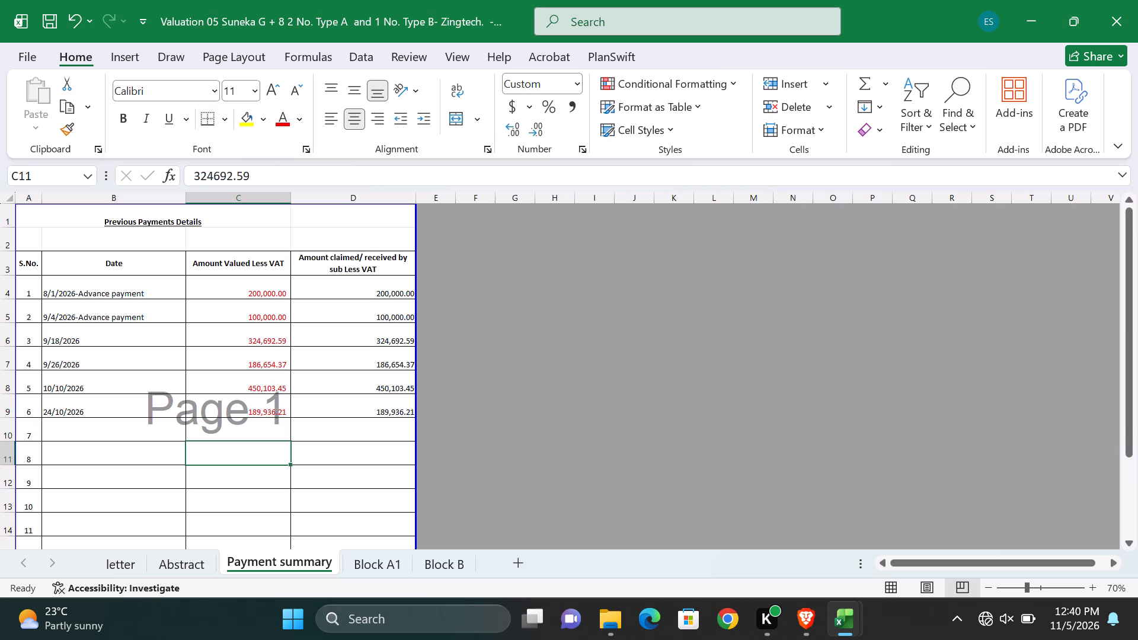
{"action": "left_click", "coordinate": [262, 382]}
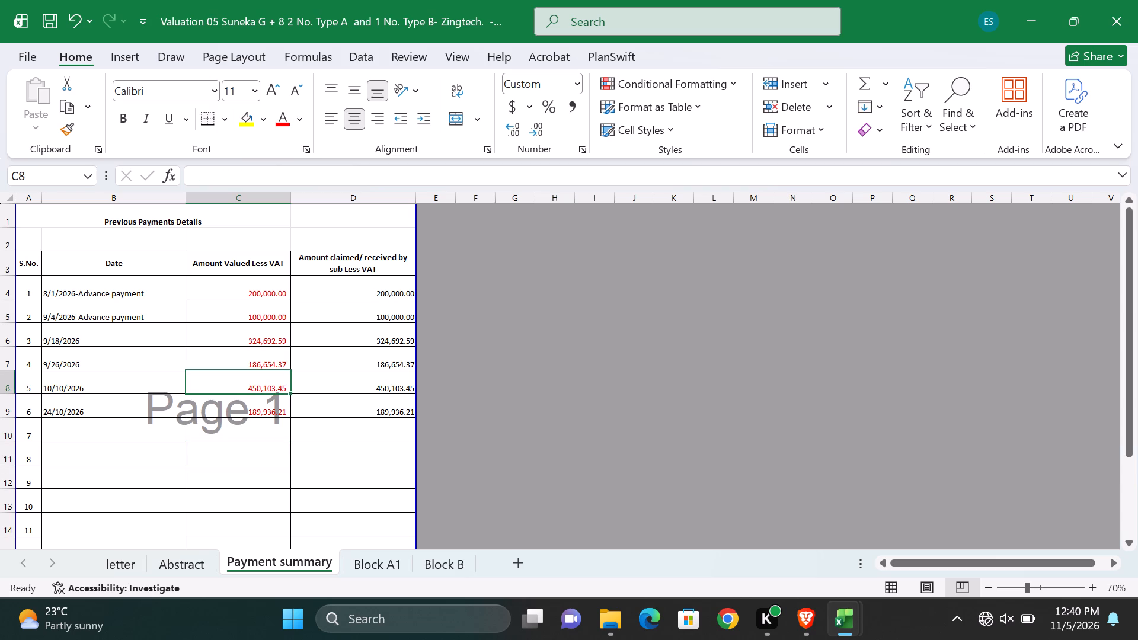
{"action": "left_click", "coordinate": [271, 412]}
{"action": "left_click", "coordinate": [268, 352]}
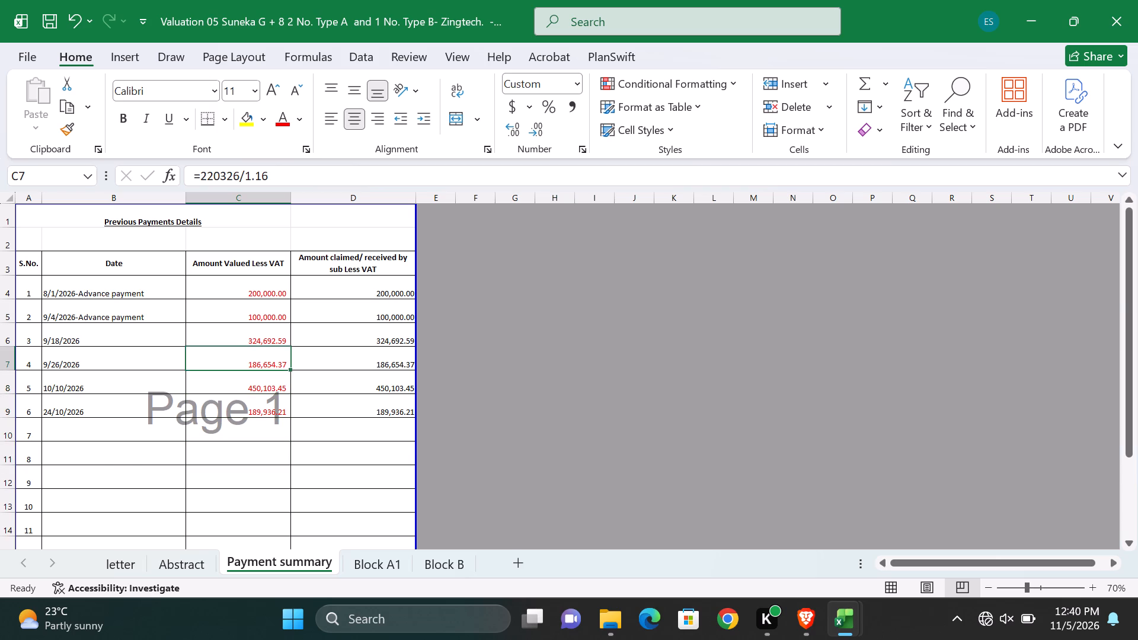
{"action": "scroll", "coordinate": [269, 342], "scroll_direction": "down", "scroll_amount": 5}
{"action": "scroll", "coordinate": [267, 347], "scroll_direction": "up", "scroll_amount": 2}
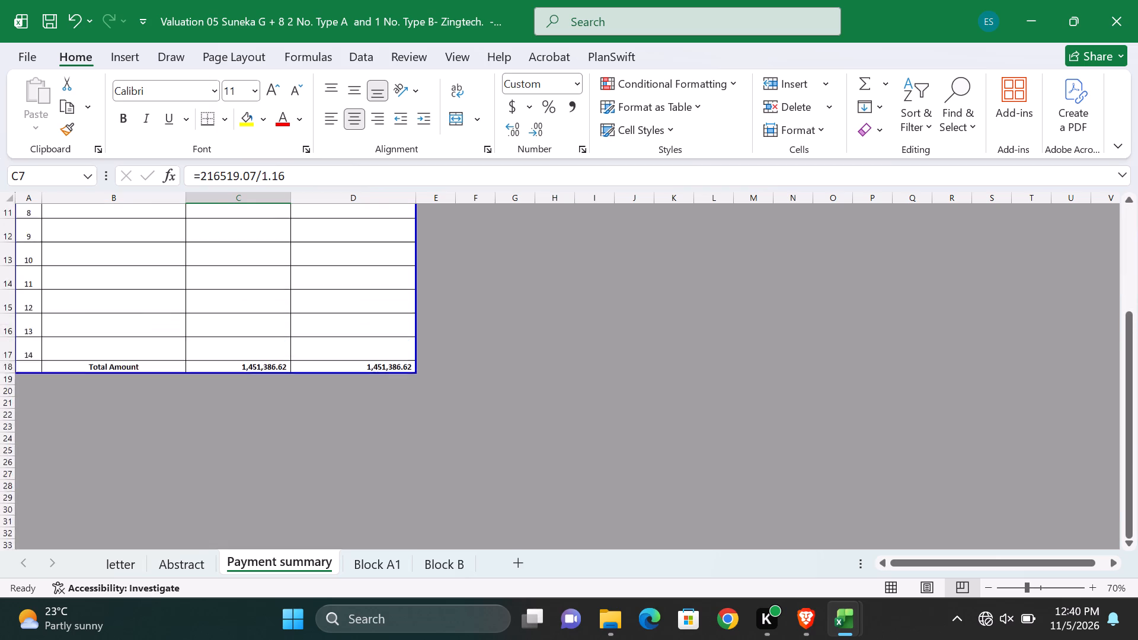
{"action": "scroll", "coordinate": [267, 347], "scroll_direction": "up", "scroll_amount": 3}
{"action": "scroll", "coordinate": [267, 347], "scroll_direction": "down", "scroll_amount": 2}
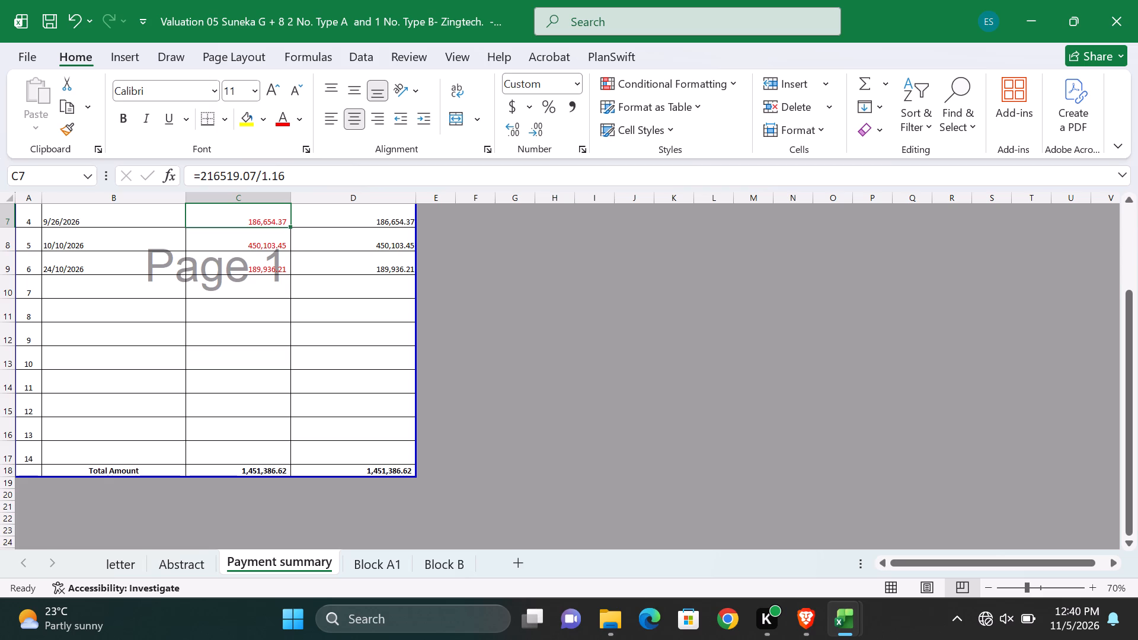
{"action": "scroll", "coordinate": [301, 454], "scroll_direction": "up", "scroll_amount": 4}
{"action": "left_click", "coordinate": [275, 467]}
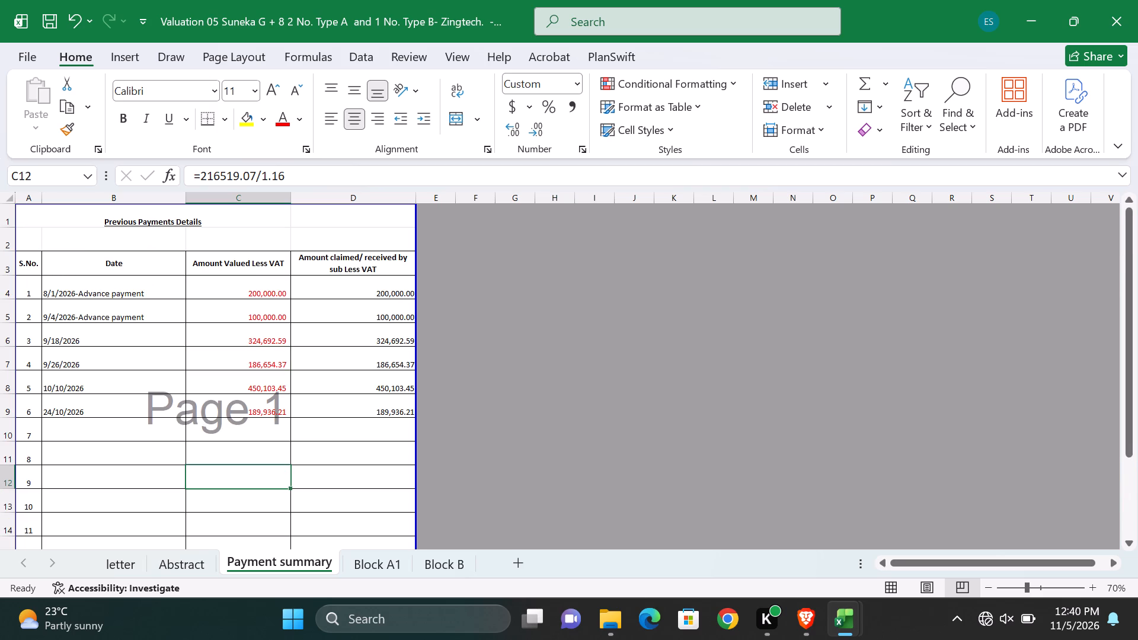
{"action": "left_click", "coordinate": [265, 388]}
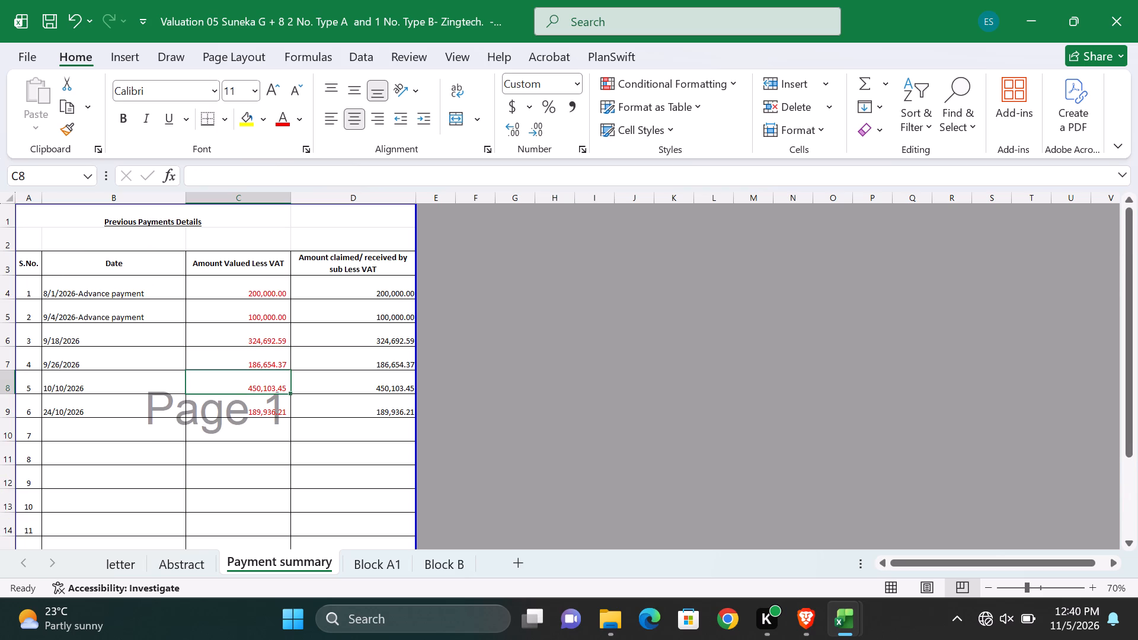
{"action": "left_click", "coordinate": [267, 411]}
{"action": "left_click", "coordinate": [266, 339]}
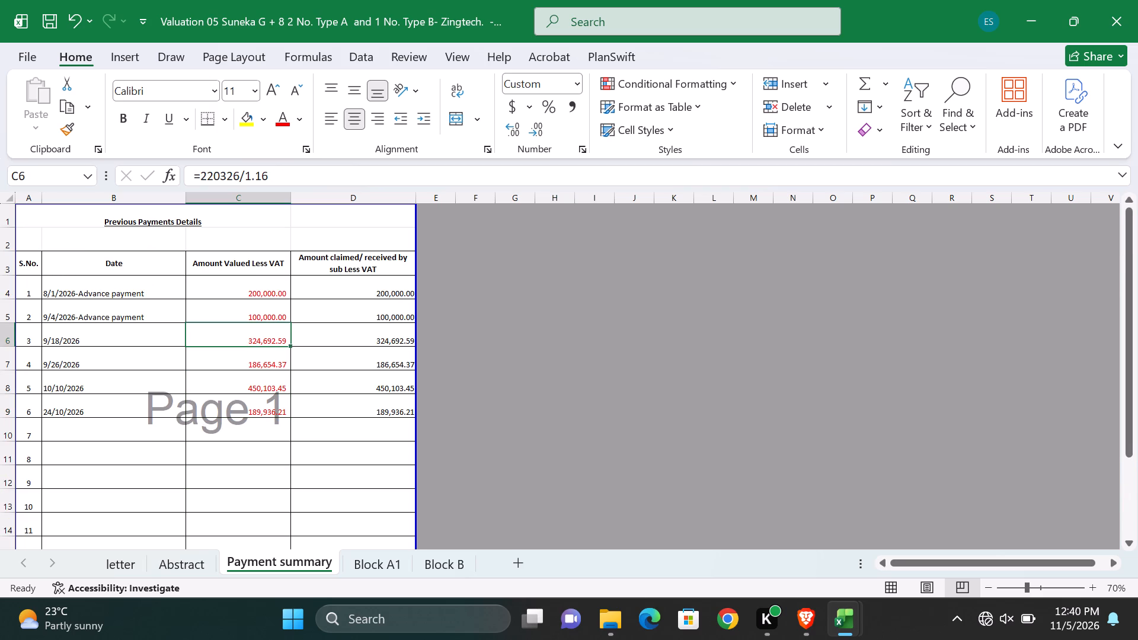
{"action": "left_click", "coordinate": [276, 367]}
{"action": "left_click", "coordinate": [277, 339]}
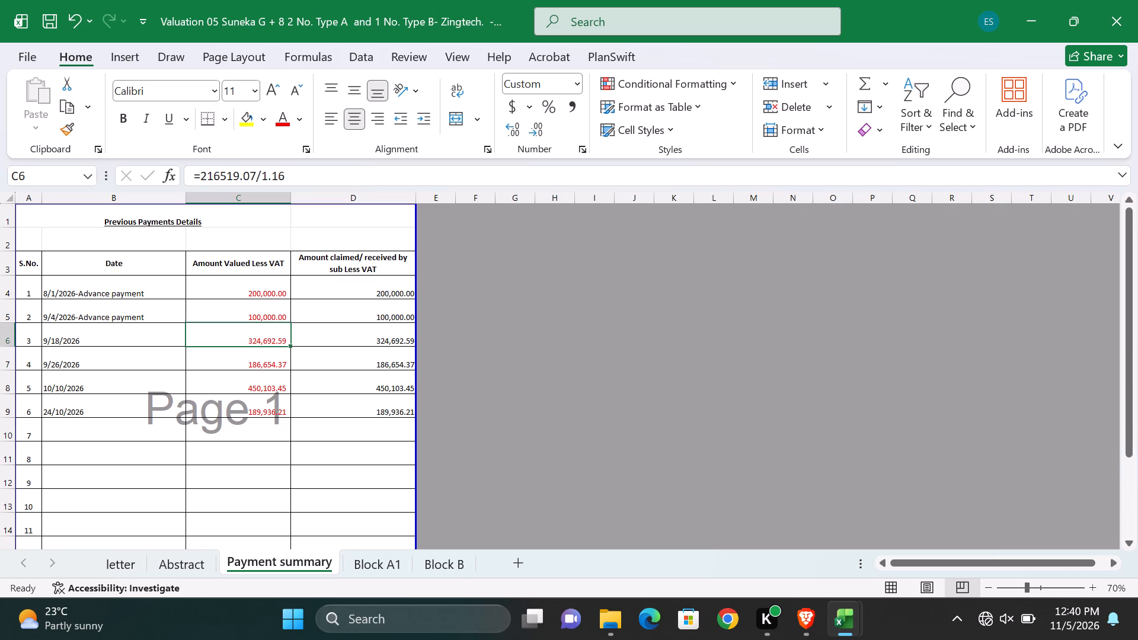
{"action": "scroll", "coordinate": [234, 381], "scroll_direction": "down", "scroll_amount": 3}
{"action": "scroll", "coordinate": [234, 379], "scroll_direction": "up", "scroll_amount": 3}
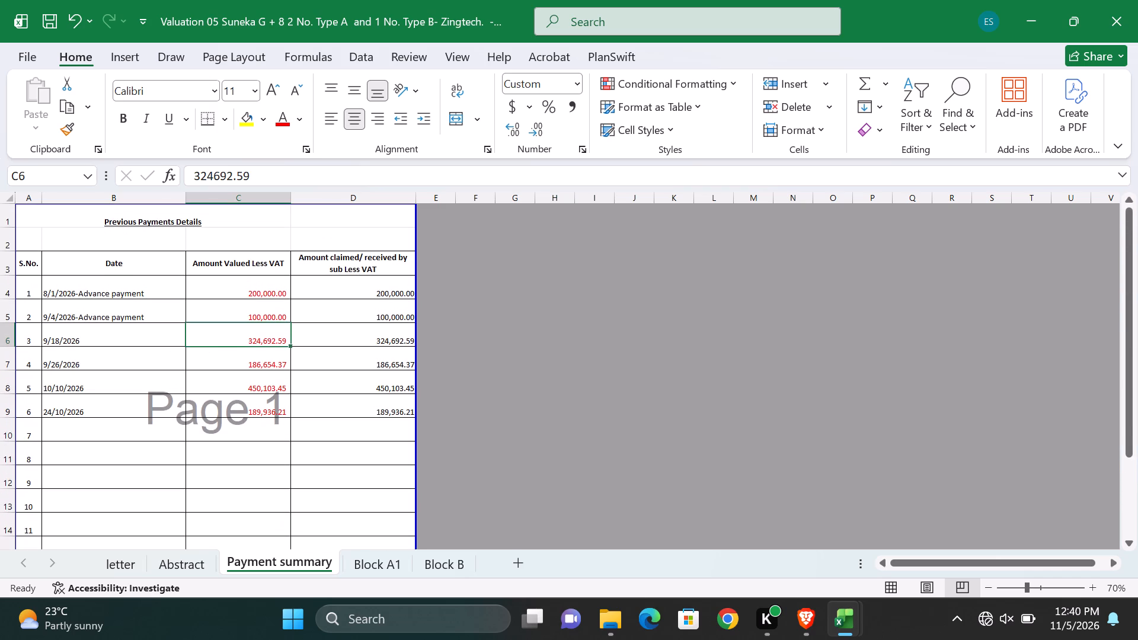
{"action": "scroll", "coordinate": [233, 384], "scroll_direction": "down", "scroll_amount": 1}
{"action": "scroll", "coordinate": [233, 384], "scroll_direction": "up", "scroll_amount": 1}
{"action": "left_click", "coordinate": [373, 434]}
{"action": "scroll", "coordinate": [301, 451], "scroll_direction": "down", "scroll_amount": 4}
{"action": "scroll", "coordinate": [298, 443], "scroll_direction": "up", "scroll_amount": 2}
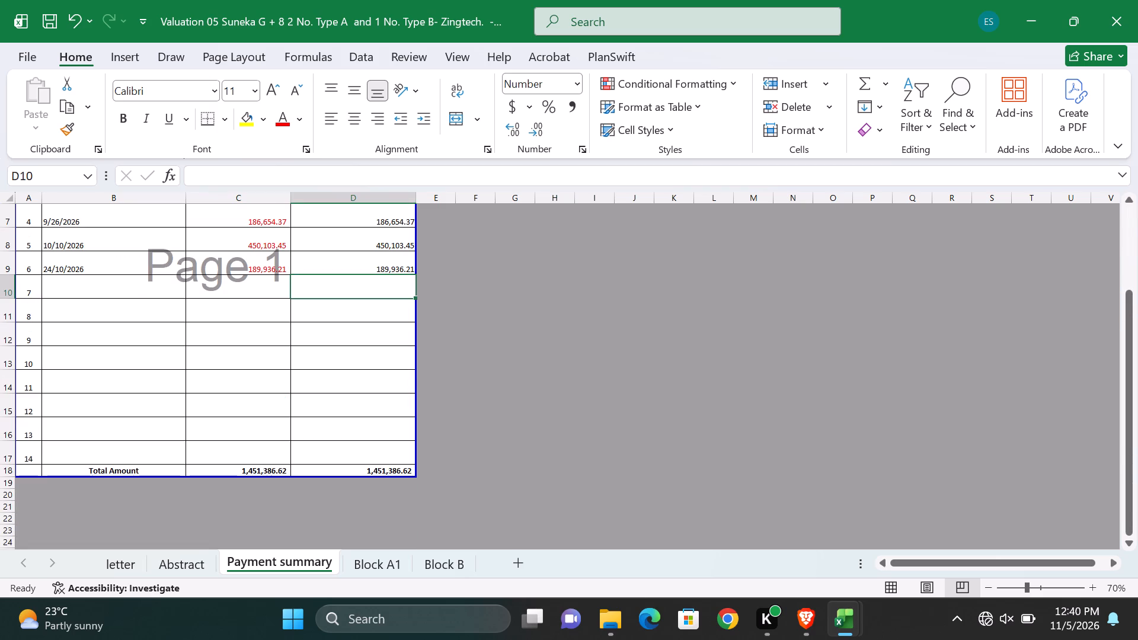
Review the letter sheet's amounts and the Abstract sheet's payment summary, inspecting the formulas behind Block A 1 and Deduct Previous payments.
{"action": "left_click", "coordinate": [116, 572]}
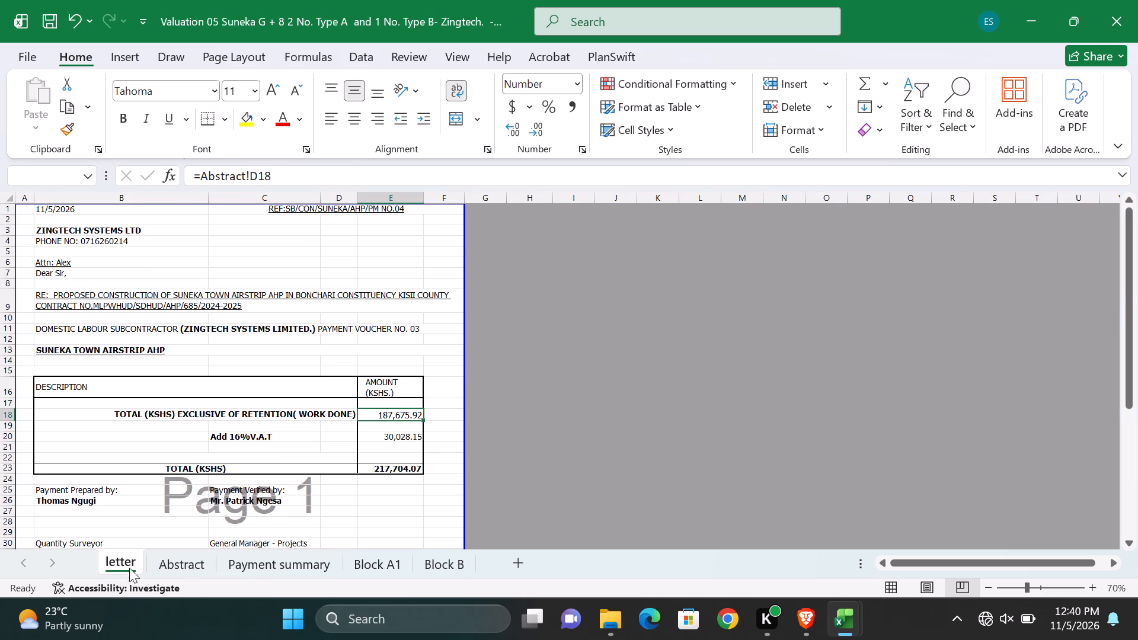
{"action": "scroll", "coordinate": [246, 502], "scroll_direction": "down", "scroll_amount": 1}
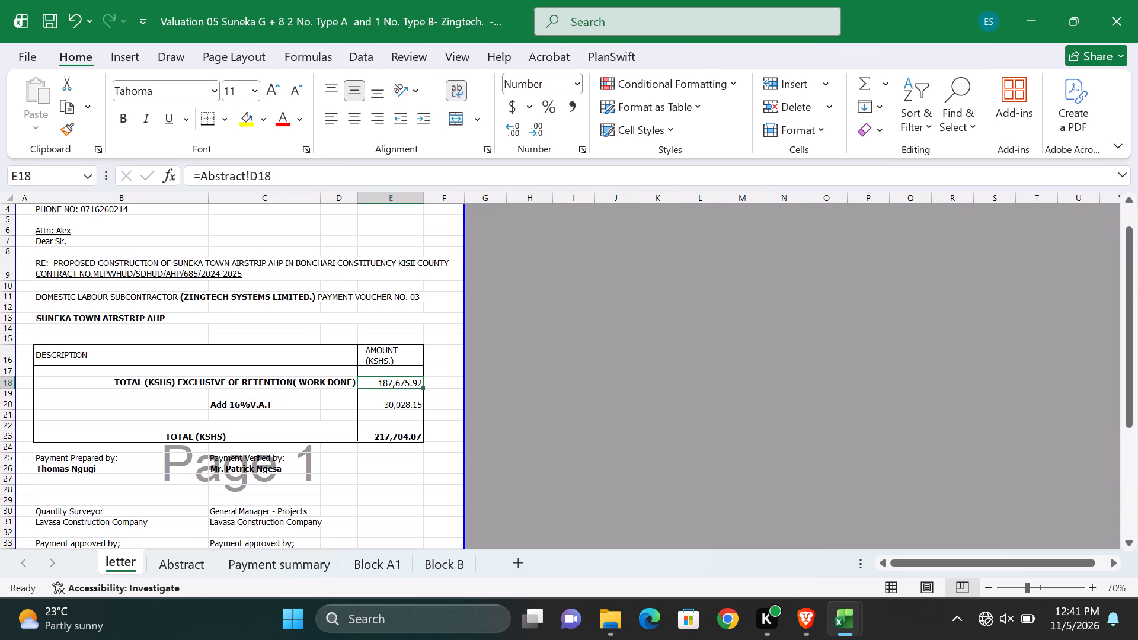
{"action": "left_click", "coordinate": [177, 569]}
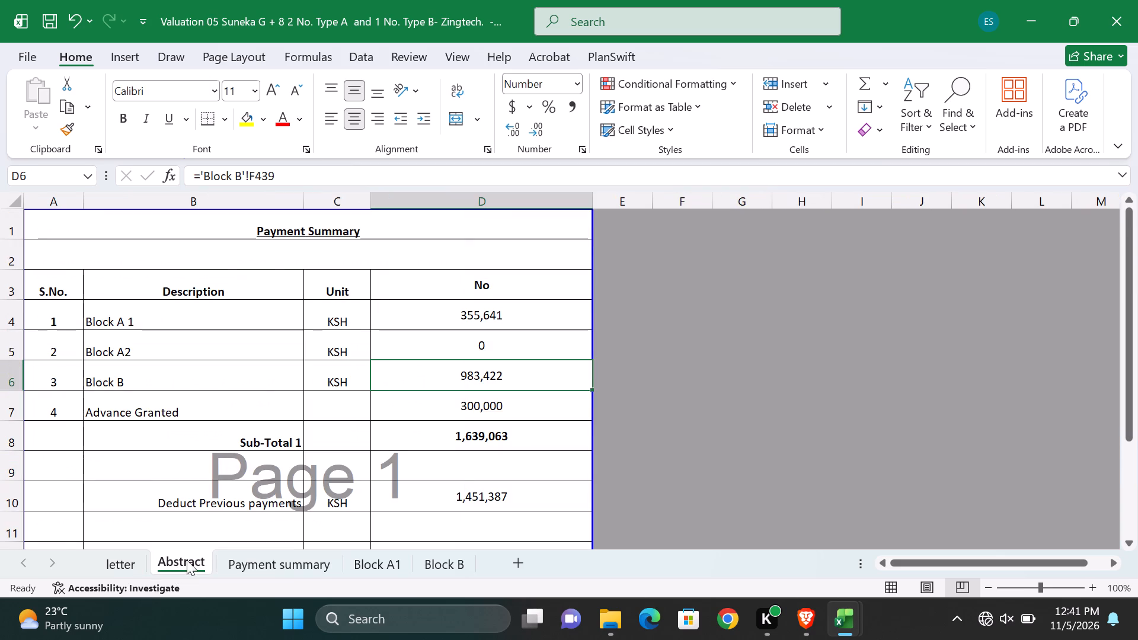
{"action": "scroll", "coordinate": [301, 412], "scroll_direction": "down", "scroll_amount": 2}
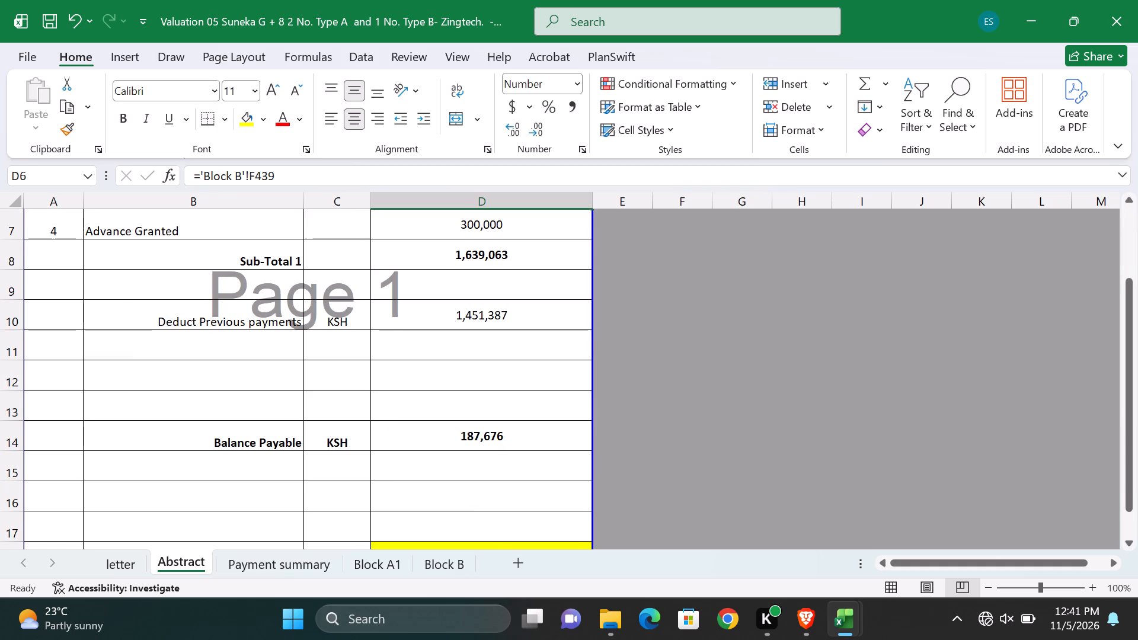
{"action": "scroll", "coordinate": [301, 412], "scroll_direction": "up", "scroll_amount": 2}
{"action": "scroll", "coordinate": [301, 412], "scroll_direction": "down", "scroll_amount": 1}
{"action": "scroll", "coordinate": [301, 412], "scroll_direction": "up", "scroll_amount": 1}
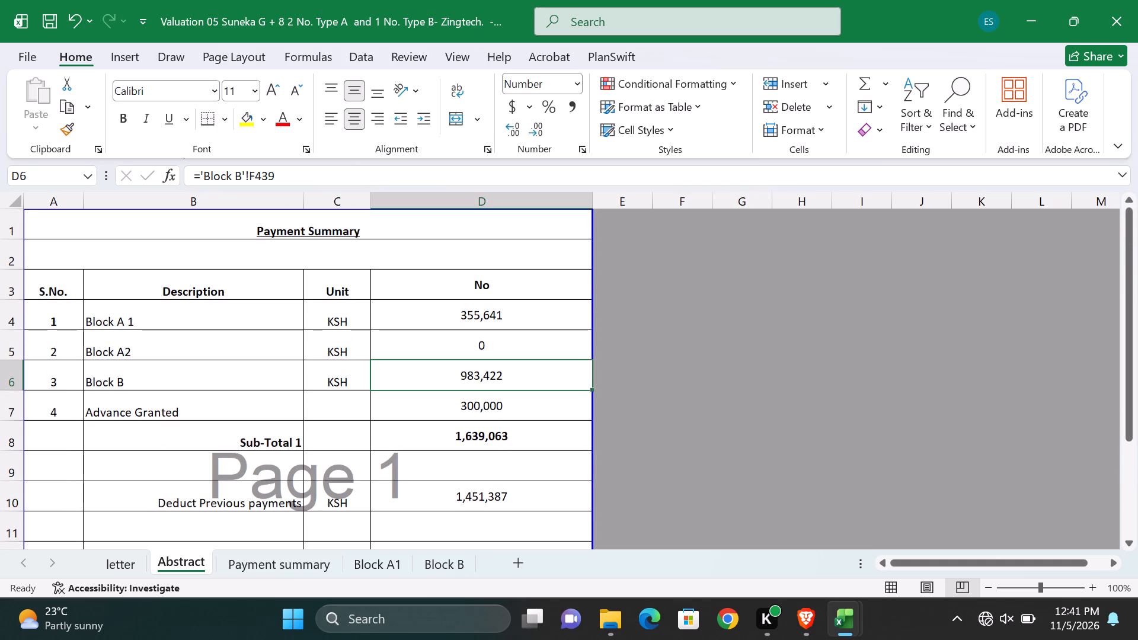
{"action": "left_click", "coordinate": [487, 316]}
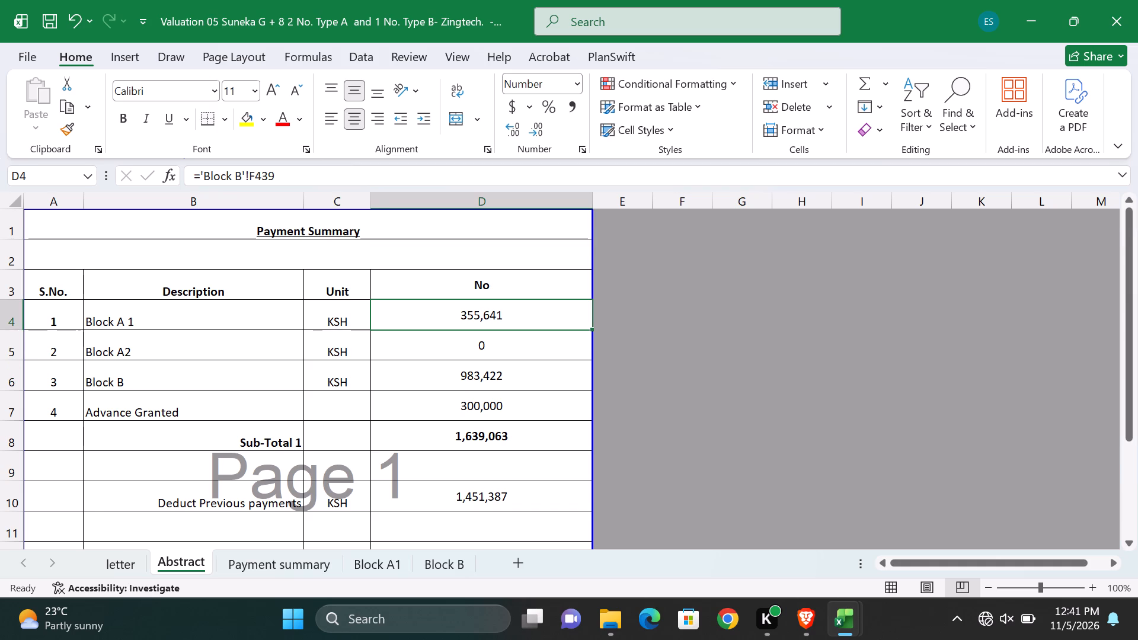
{"action": "scroll", "coordinate": [437, 390], "scroll_direction": "down", "scroll_amount": 1}
{"action": "left_click", "coordinate": [463, 403]}
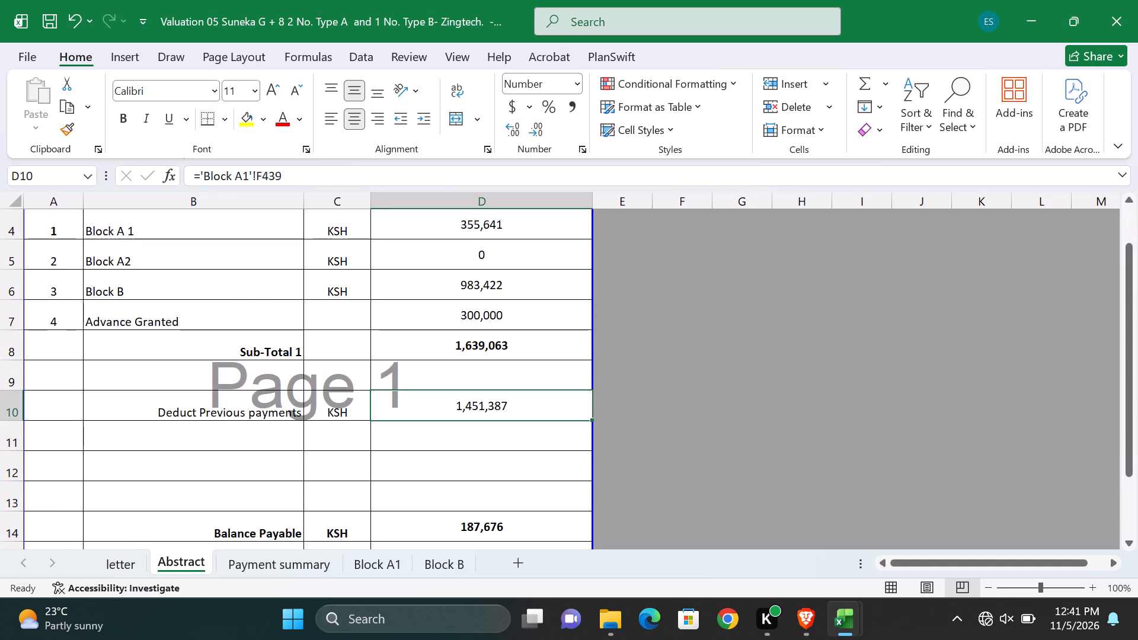
{"action": "scroll", "coordinate": [384, 432], "scroll_direction": "down", "scroll_amount": 2}
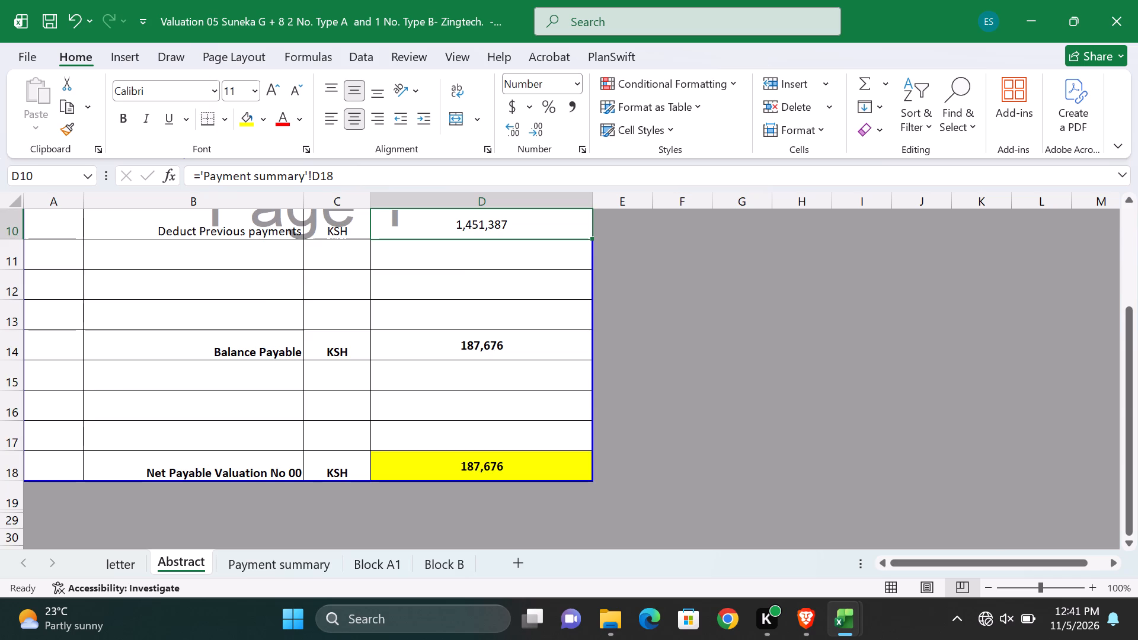
{"action": "scroll", "coordinate": [439, 397], "scroll_direction": "up", "scroll_amount": 1}
{"action": "scroll", "coordinate": [437, 410], "scroll_direction": "down", "scroll_amount": 1}
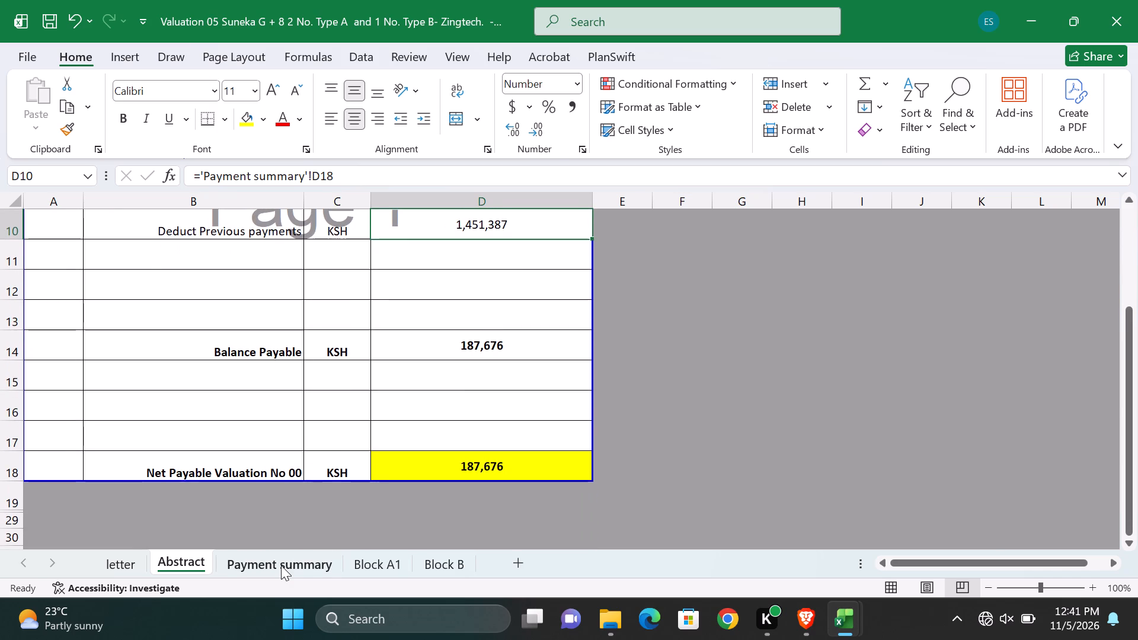
Compare the Previous Payments Details totals on the Payment summary sheet with the Abstract sheet's block amounts, deducted previous payments and balance payable.
{"action": "left_click", "coordinate": [281, 565]}
{"action": "left_click", "coordinate": [257, 451]}
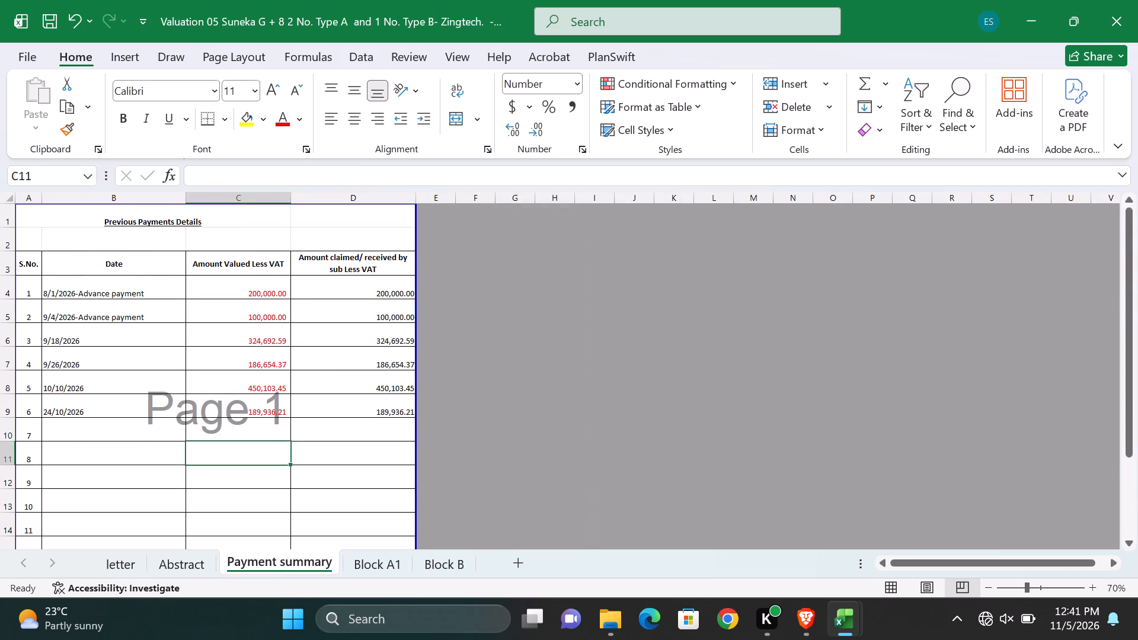
{"action": "scroll", "coordinate": [258, 406], "scroll_direction": "down", "scroll_amount": 2}
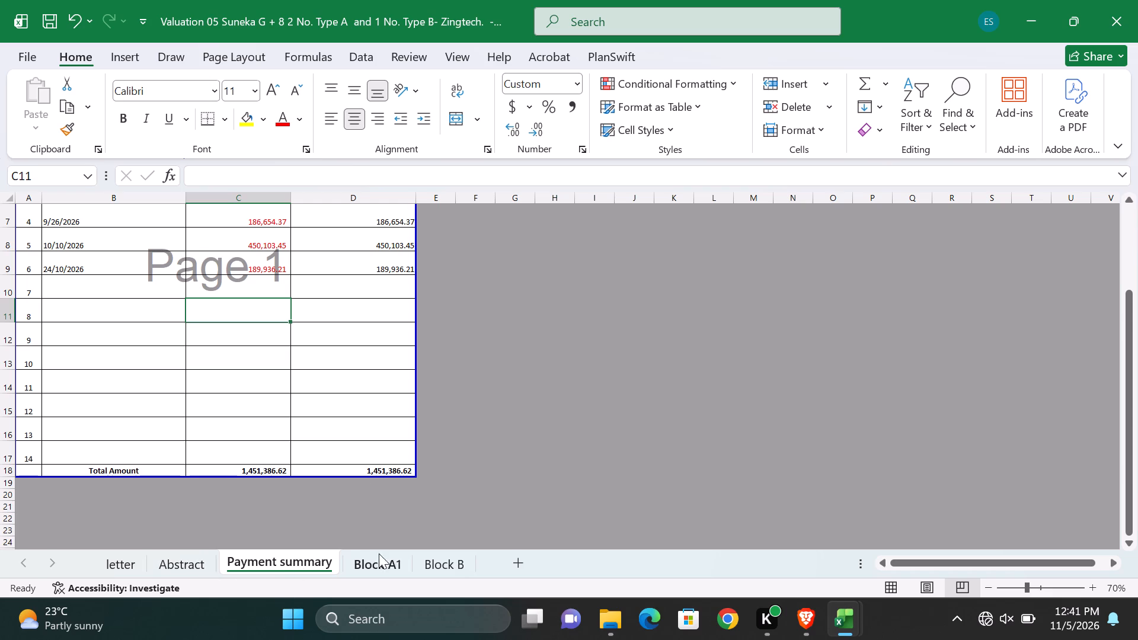
{"action": "left_click", "coordinate": [200, 564]}
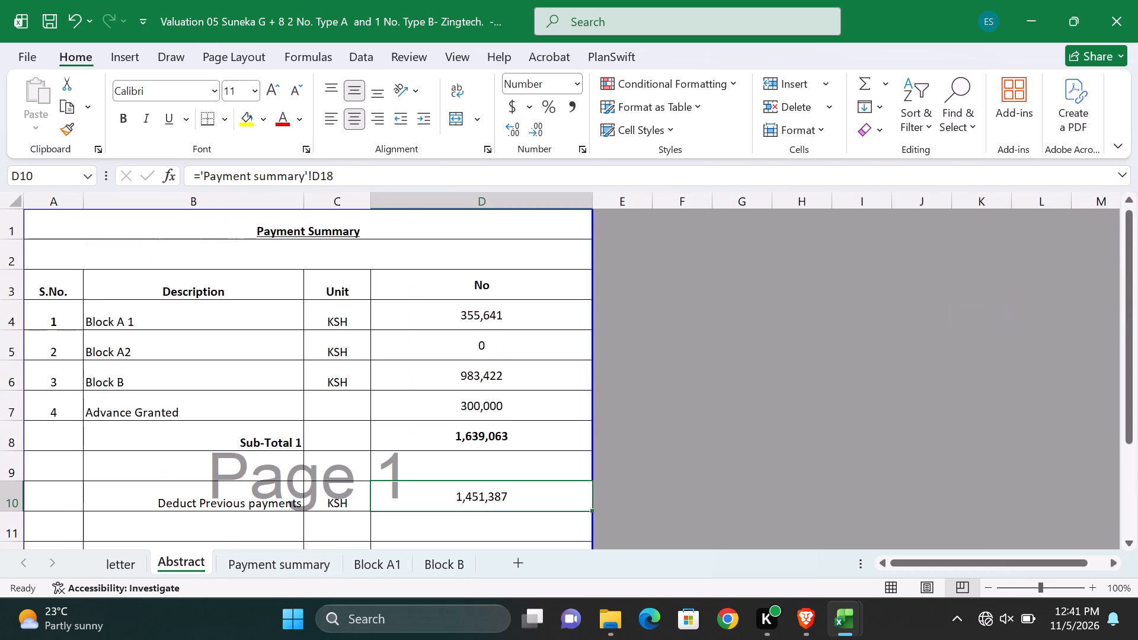
{"action": "scroll", "coordinate": [442, 430], "scroll_direction": "down", "scroll_amount": 2}
{"action": "scroll", "coordinate": [450, 419], "scroll_direction": "up", "scroll_amount": 1}
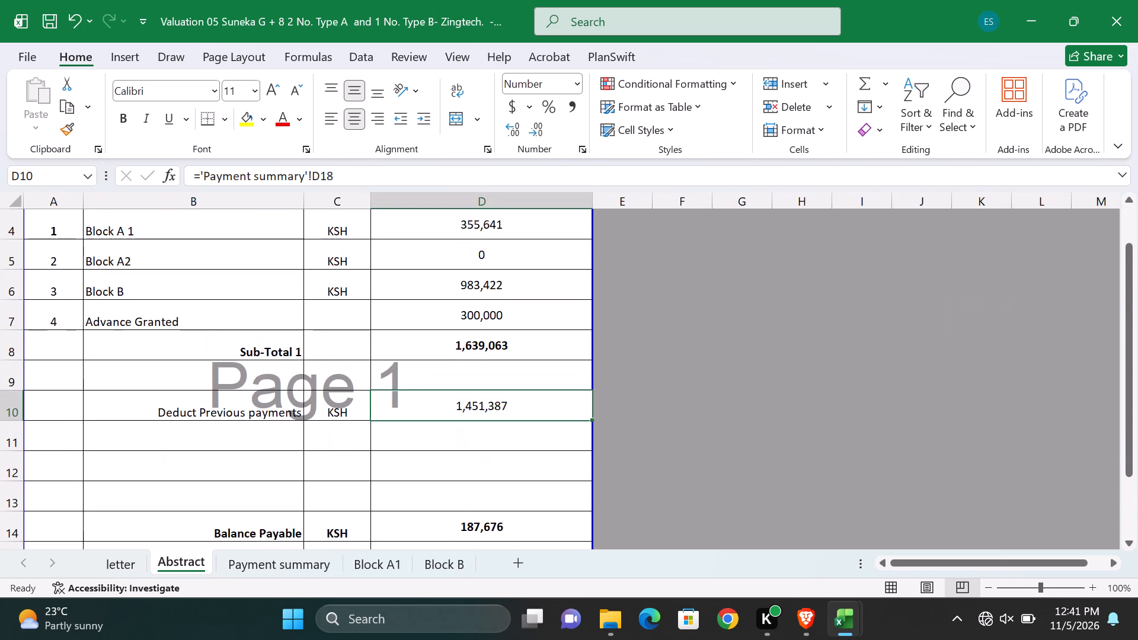
{"action": "scroll", "coordinate": [450, 419], "scroll_direction": "down", "scroll_amount": 1}
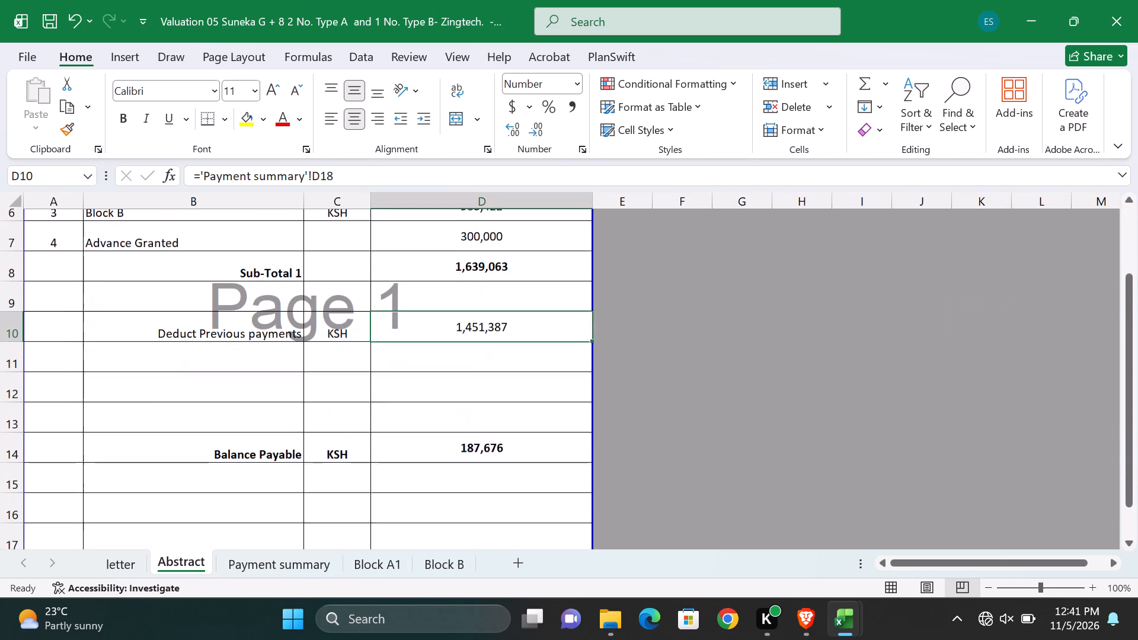
{"action": "scroll", "coordinate": [450, 419], "scroll_direction": "down", "scroll_amount": 1}
{"action": "scroll", "coordinate": [450, 419], "scroll_direction": "up", "scroll_amount": 3}
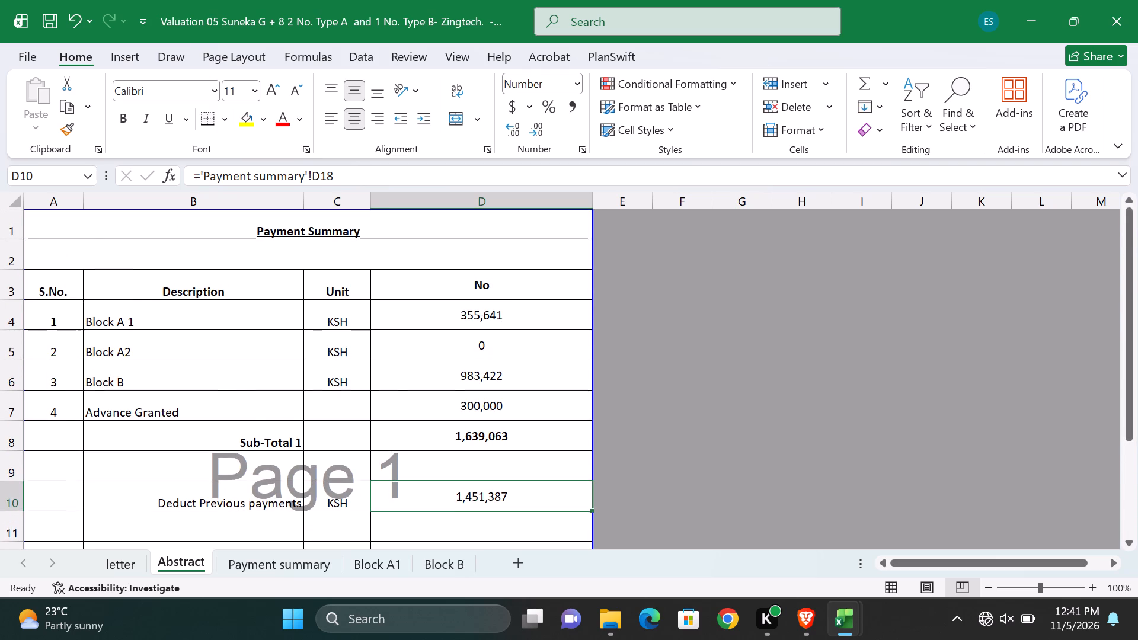
{"action": "scroll", "coordinate": [450, 418], "scroll_direction": "down", "scroll_amount": 1}
{"action": "scroll", "coordinate": [465, 405], "scroll_direction": "up", "scroll_amount": 1}
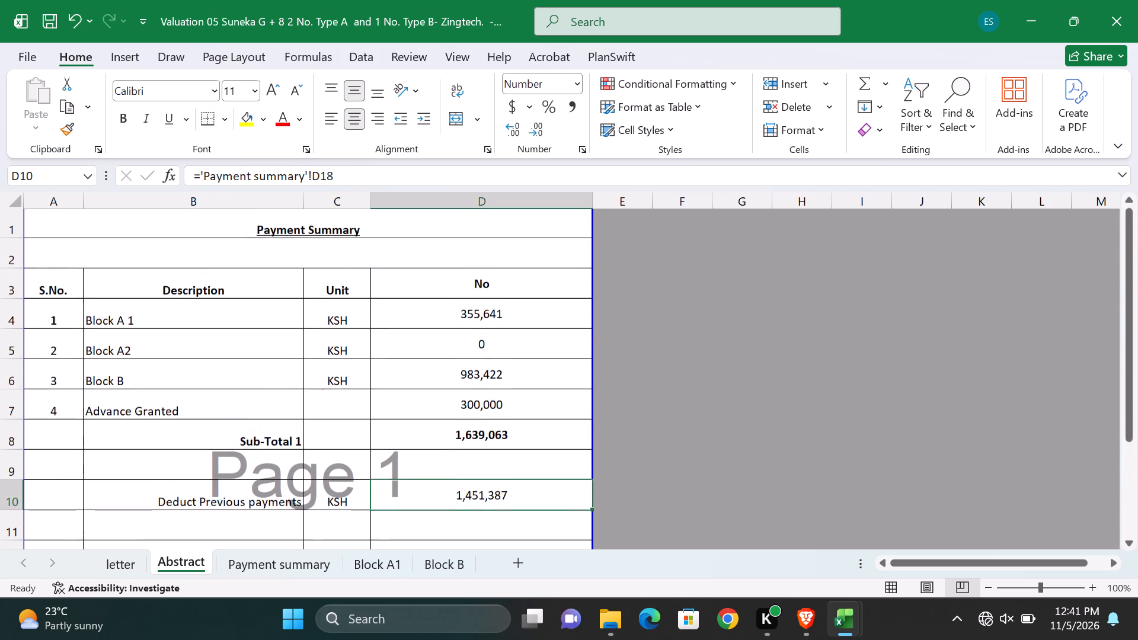
{"action": "scroll", "coordinate": [465, 405], "scroll_direction": "down", "scroll_amount": 1}
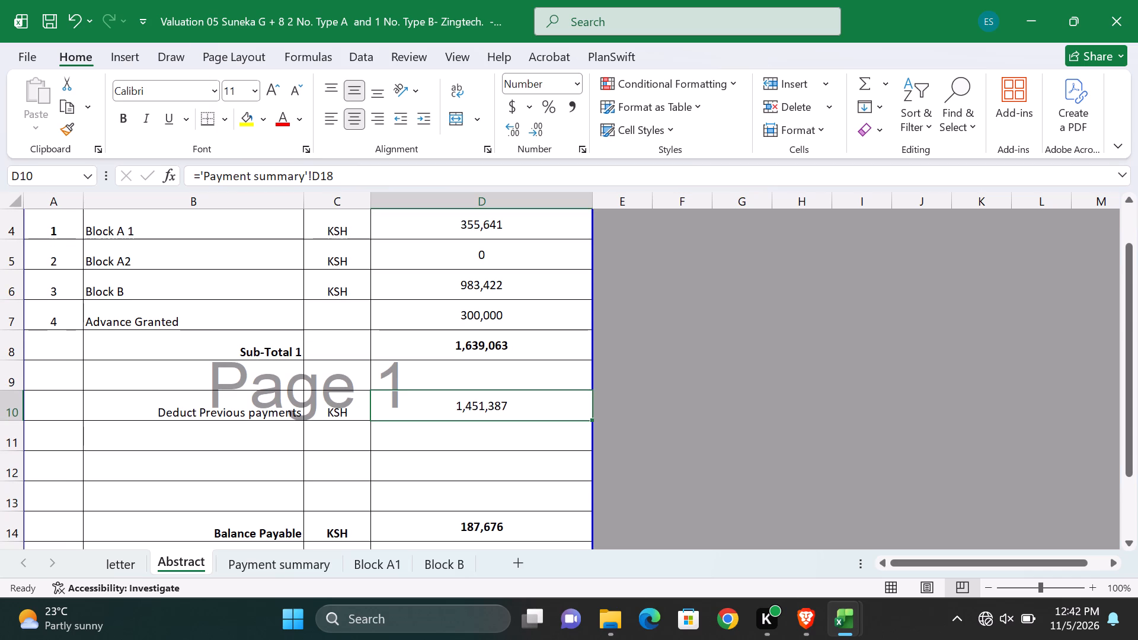
{"action": "scroll", "coordinate": [427, 381], "scroll_direction": "down", "scroll_amount": 3}
{"action": "scroll", "coordinate": [426, 383], "scroll_direction": "up", "scroll_amount": 2}
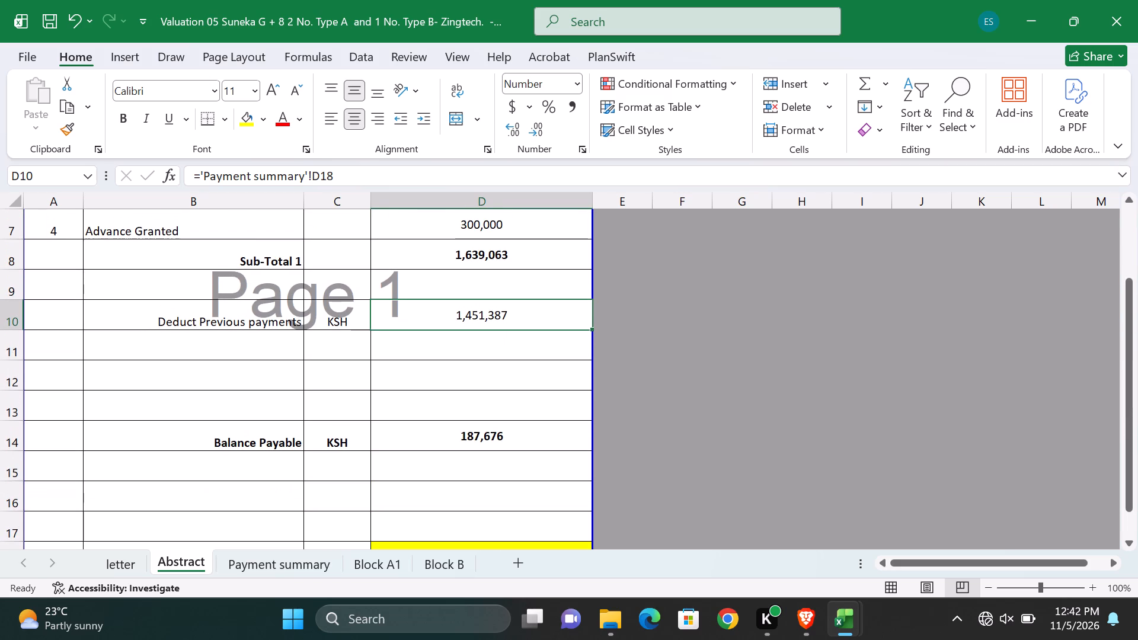
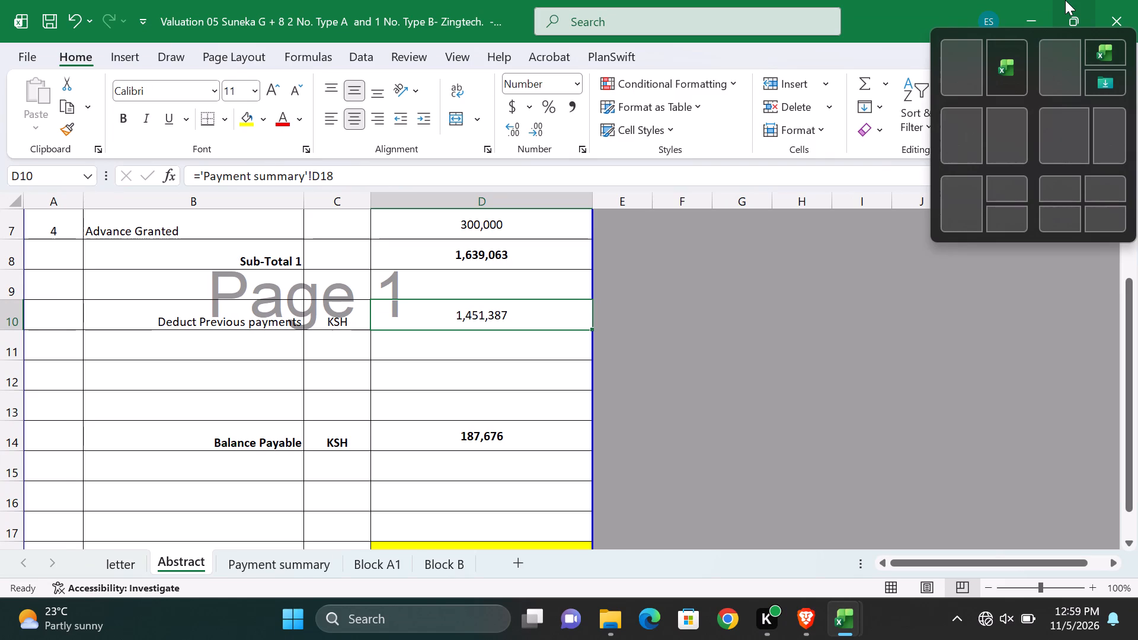
Review the Abstract sheet's payment summary from the block amounts through Deduct Previous payments and Balance Payable to the Net Payable Valuation row.
{"action": "left_click", "coordinate": [776, 354]}
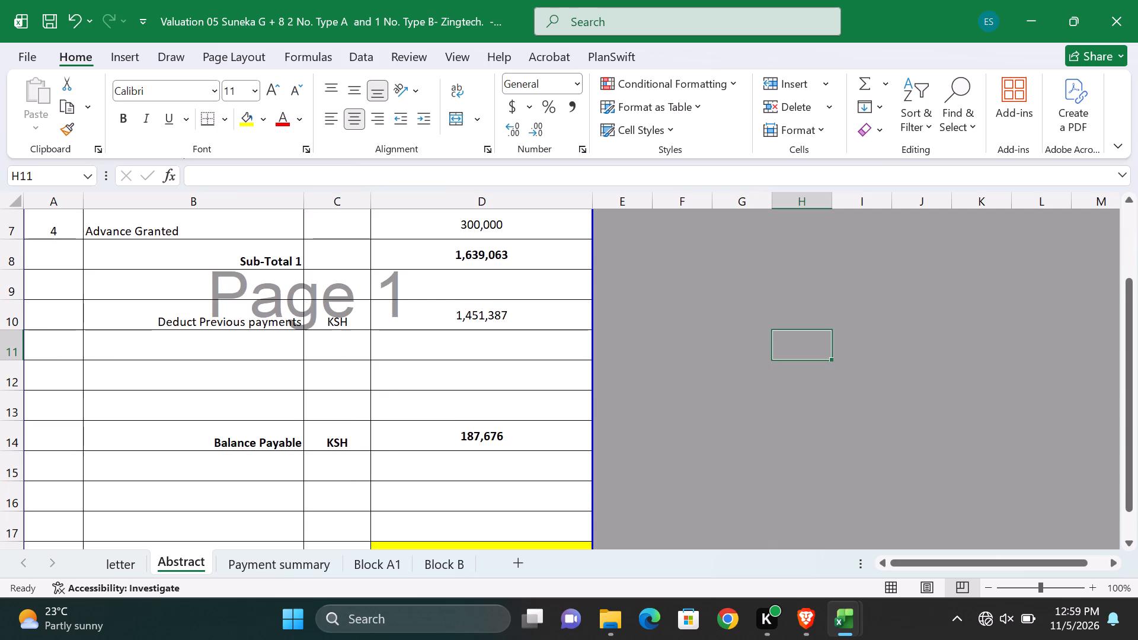
{"action": "scroll", "coordinate": [498, 379], "scroll_direction": "up", "scroll_amount": 7}
{"action": "scroll", "coordinate": [501, 390], "scroll_direction": "down", "scroll_amount": 2}
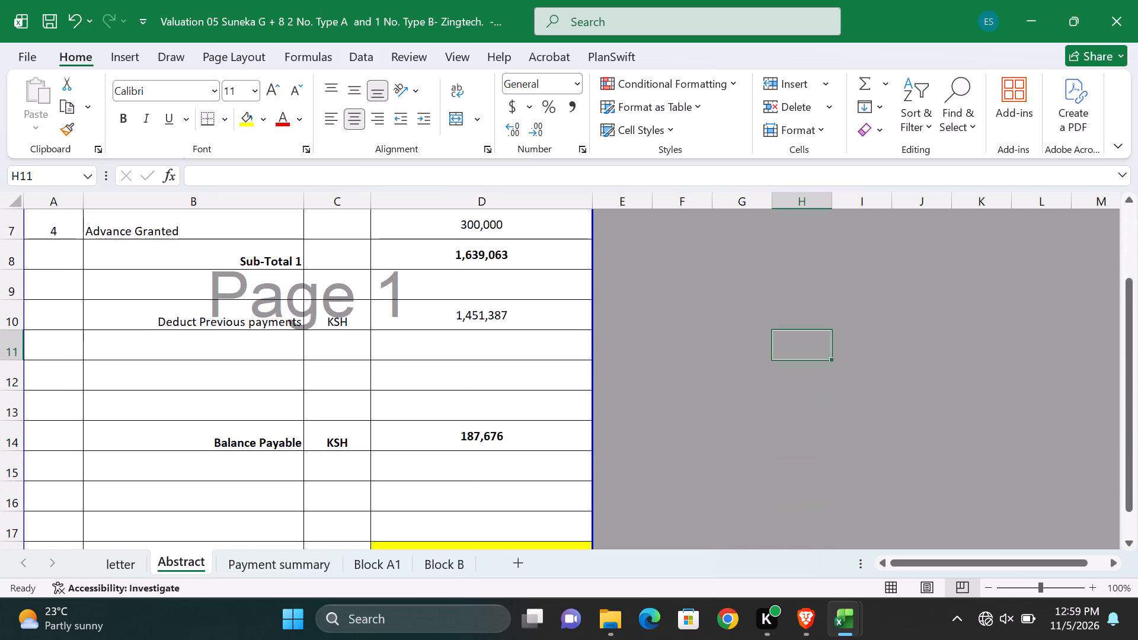
{"action": "left_click", "coordinate": [474, 359]}
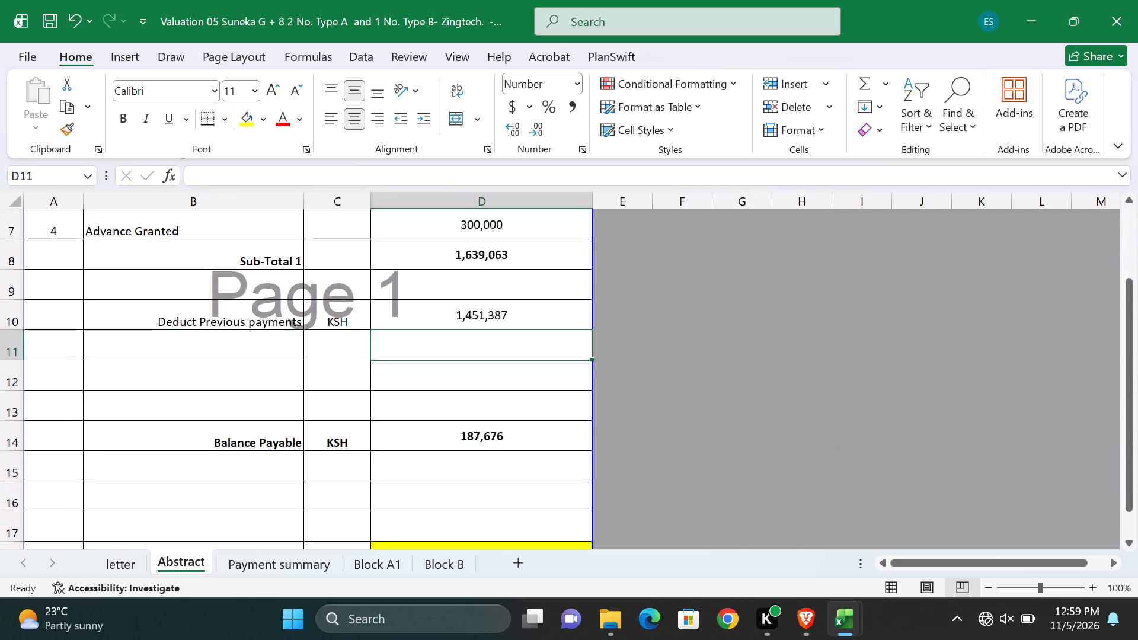
{"action": "scroll", "coordinate": [288, 388], "scroll_direction": "up", "scroll_amount": 1}
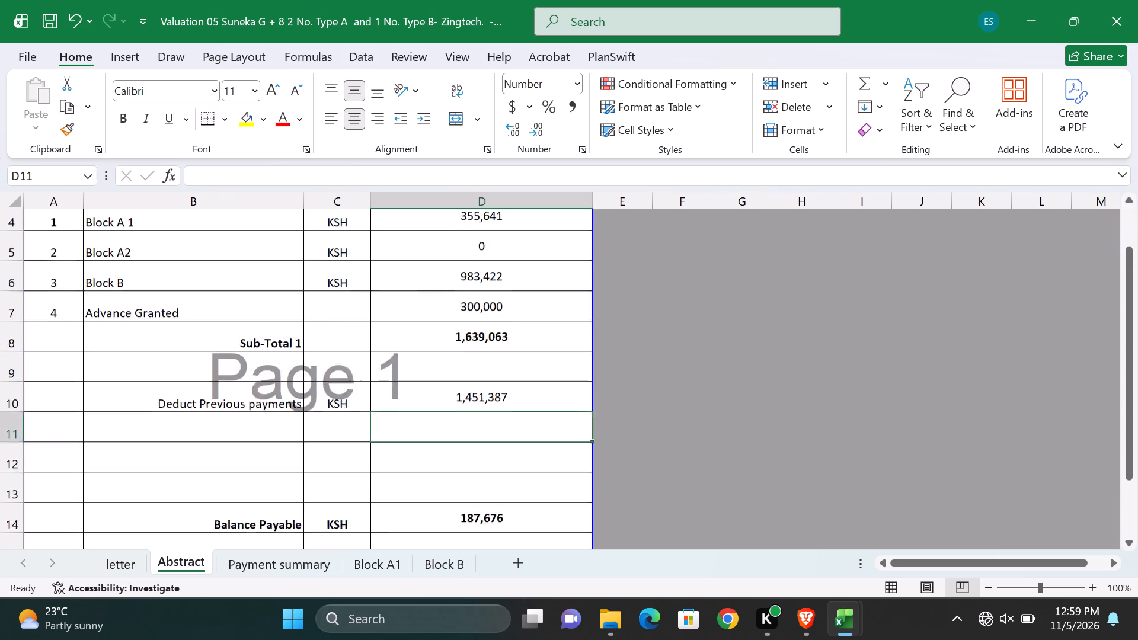
{"action": "scroll", "coordinate": [288, 388], "scroll_direction": "up", "scroll_amount": 2}
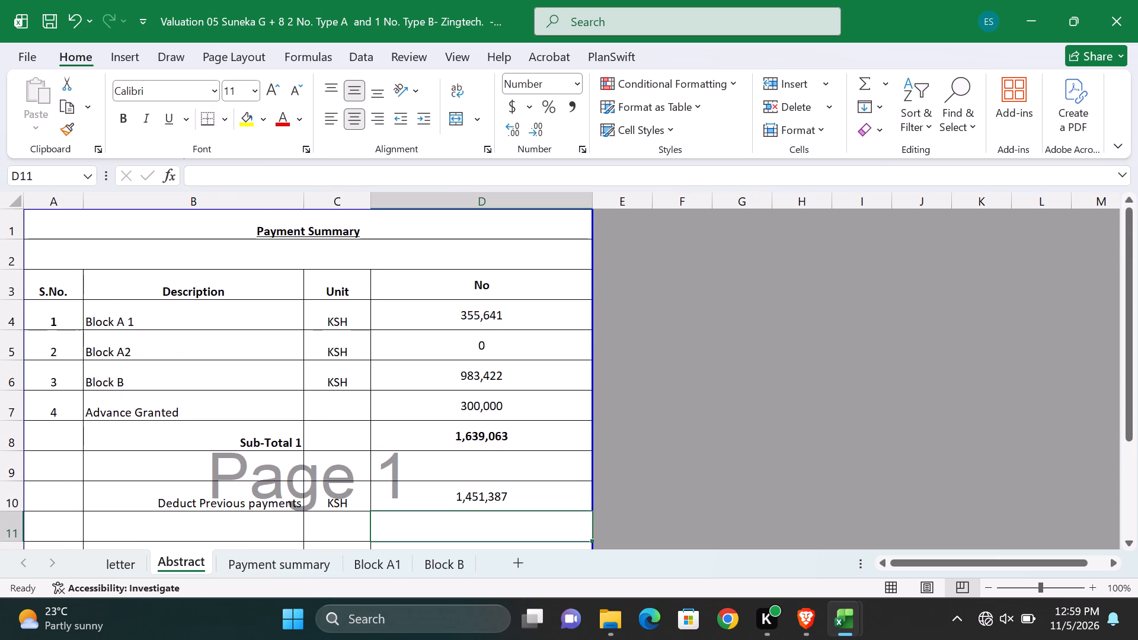
{"action": "scroll", "coordinate": [303, 395], "scroll_direction": "down", "scroll_amount": 2}
{"action": "scroll", "coordinate": [303, 395], "scroll_direction": "up", "scroll_amount": 1}
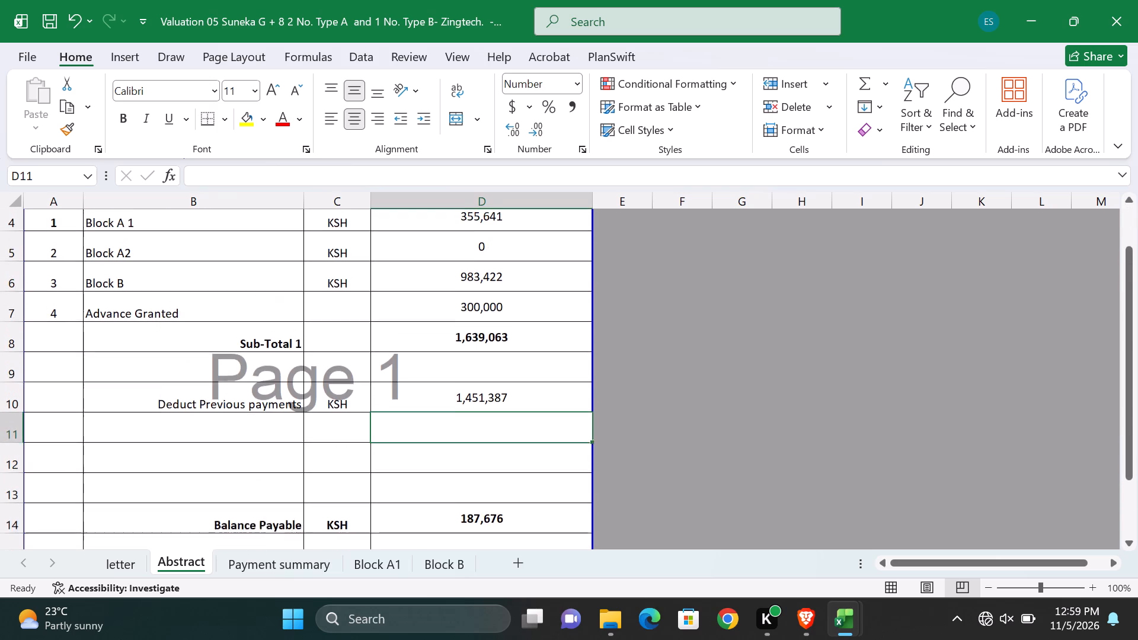
{"action": "scroll", "coordinate": [312, 392], "scroll_direction": "up", "scroll_amount": 1}
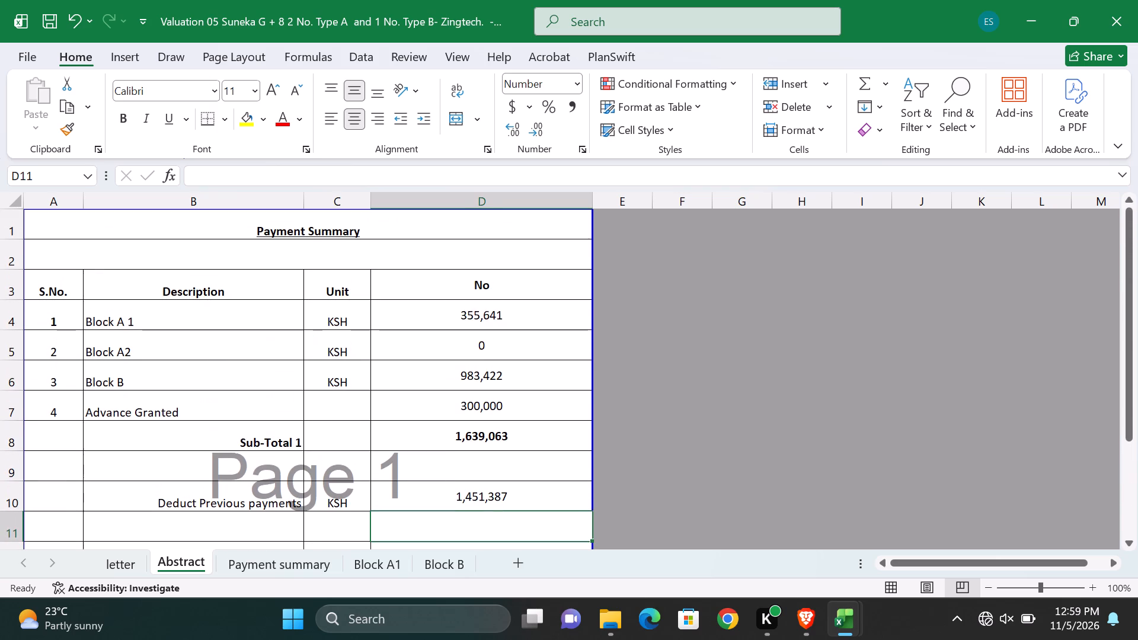
{"action": "scroll", "coordinate": [312, 392], "scroll_direction": "down", "scroll_amount": 2}
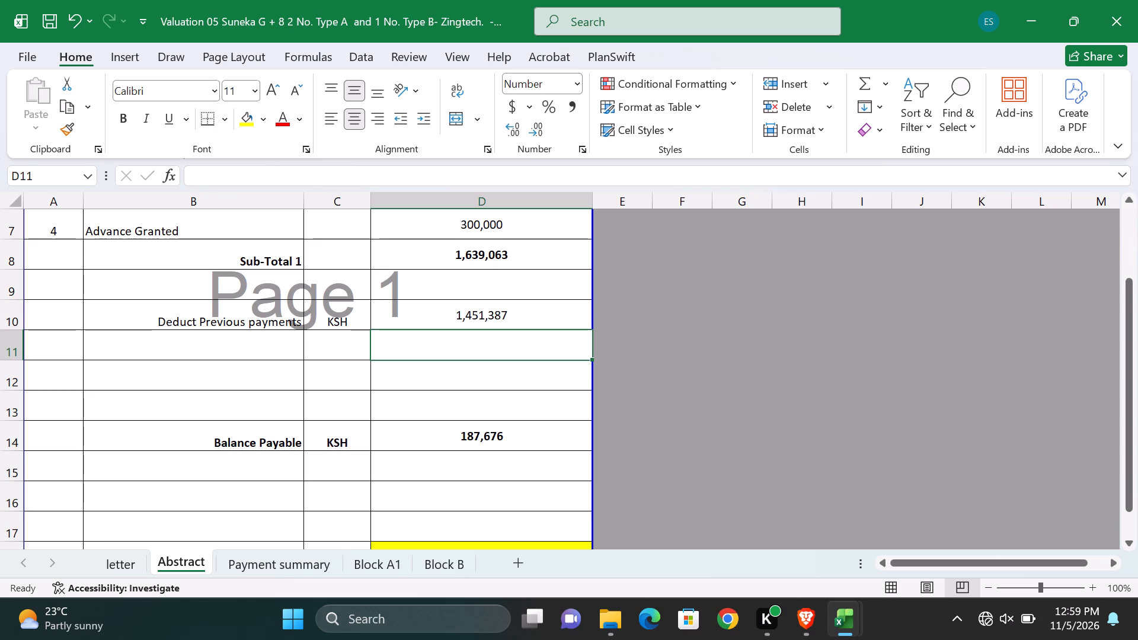
{"action": "scroll", "coordinate": [315, 397], "scroll_direction": "down", "scroll_amount": 4}
{"action": "scroll", "coordinate": [324, 411], "scroll_direction": "up", "scroll_amount": 3}
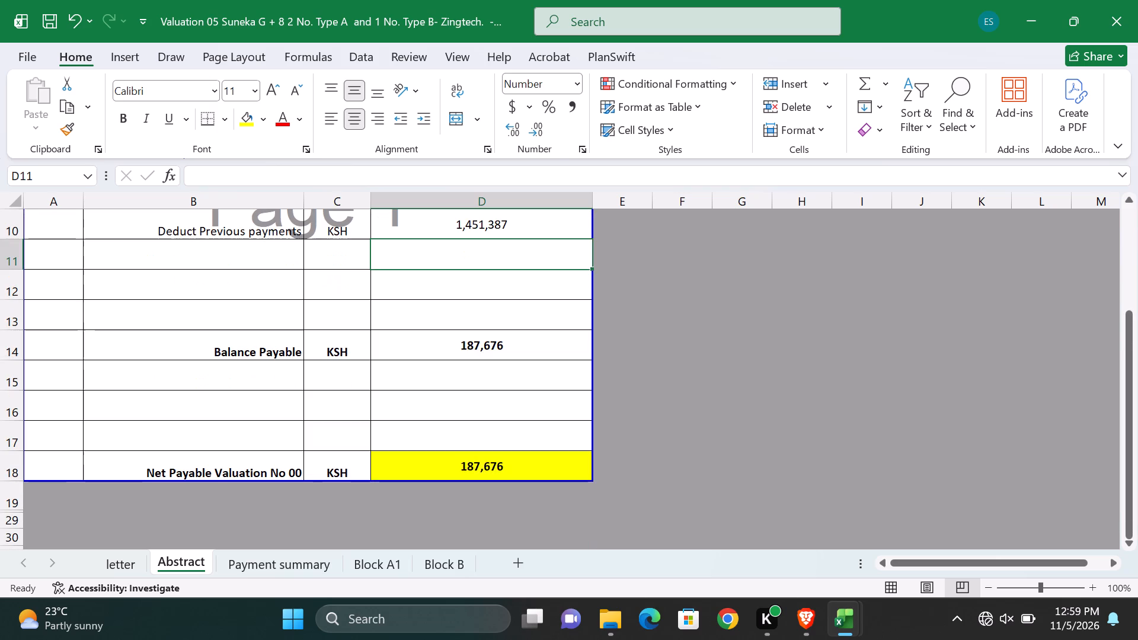
{"action": "scroll", "coordinate": [332, 428], "scroll_direction": "down", "scroll_amount": 1}
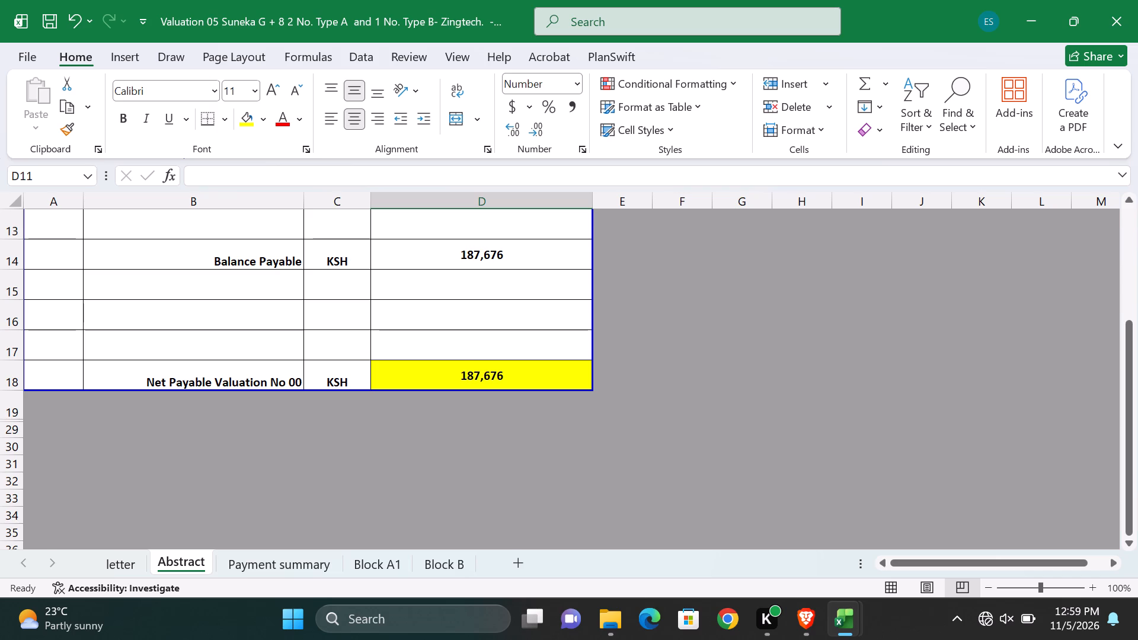
{"action": "left_click", "coordinate": [380, 430]}
{"action": "left_click", "coordinate": [417, 319]}
{"action": "scroll", "coordinate": [427, 325], "scroll_direction": "up", "scroll_amount": 1}
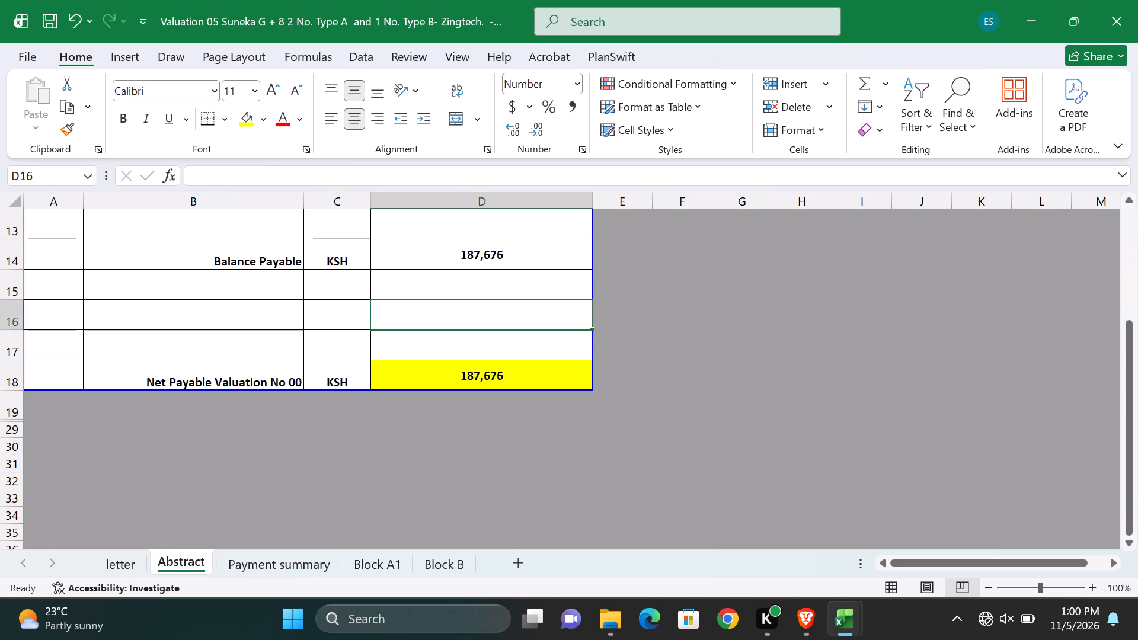
{"action": "scroll", "coordinate": [427, 325], "scroll_direction": "up", "scroll_amount": 2}
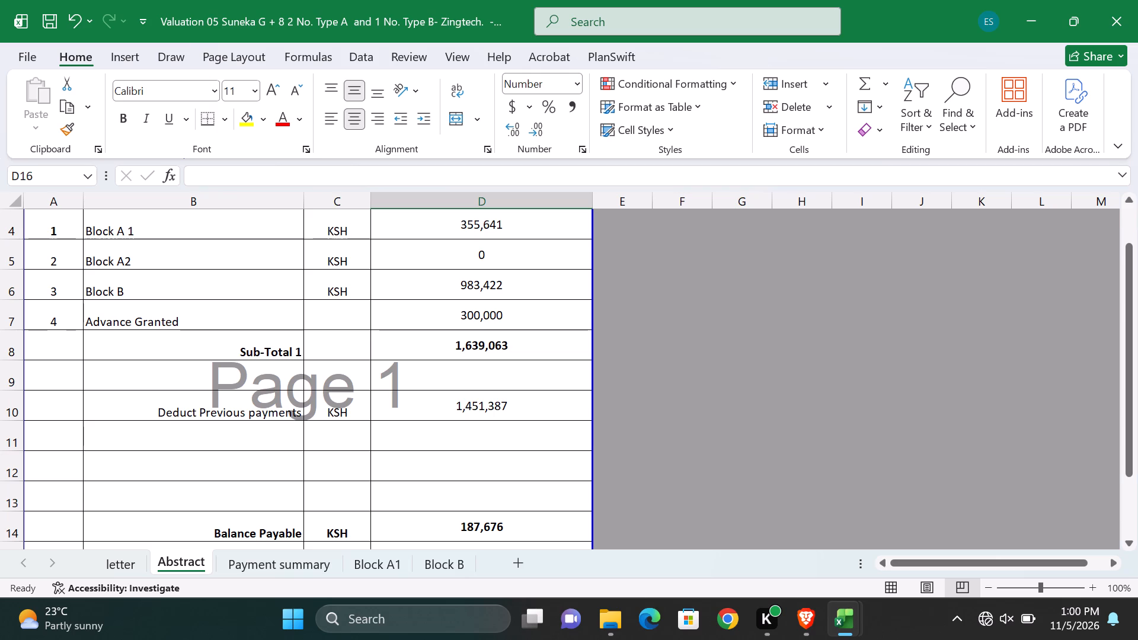
{"action": "scroll", "coordinate": [475, 359], "scroll_direction": "down", "scroll_amount": 2}
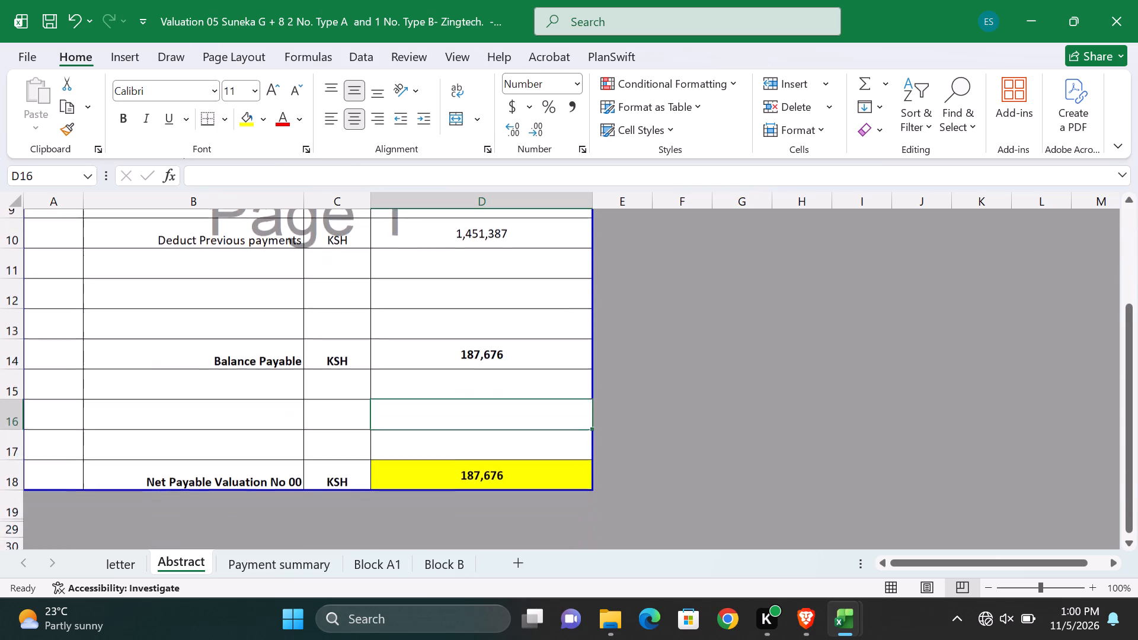
{"action": "scroll", "coordinate": [475, 359], "scroll_direction": "up", "scroll_amount": 4}
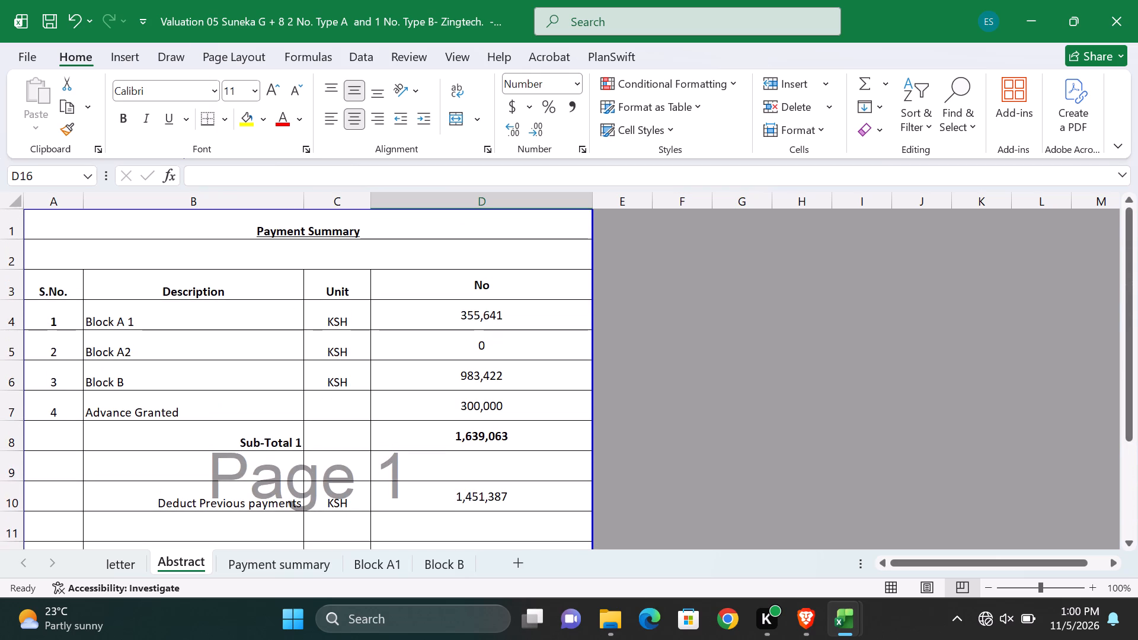
Inspect the formula behind the Block A 1 amount and recheck the Abstract sheet's block amounts against the Balance Payable and Net Payable rows.
{"action": "left_click", "coordinate": [498, 316]}
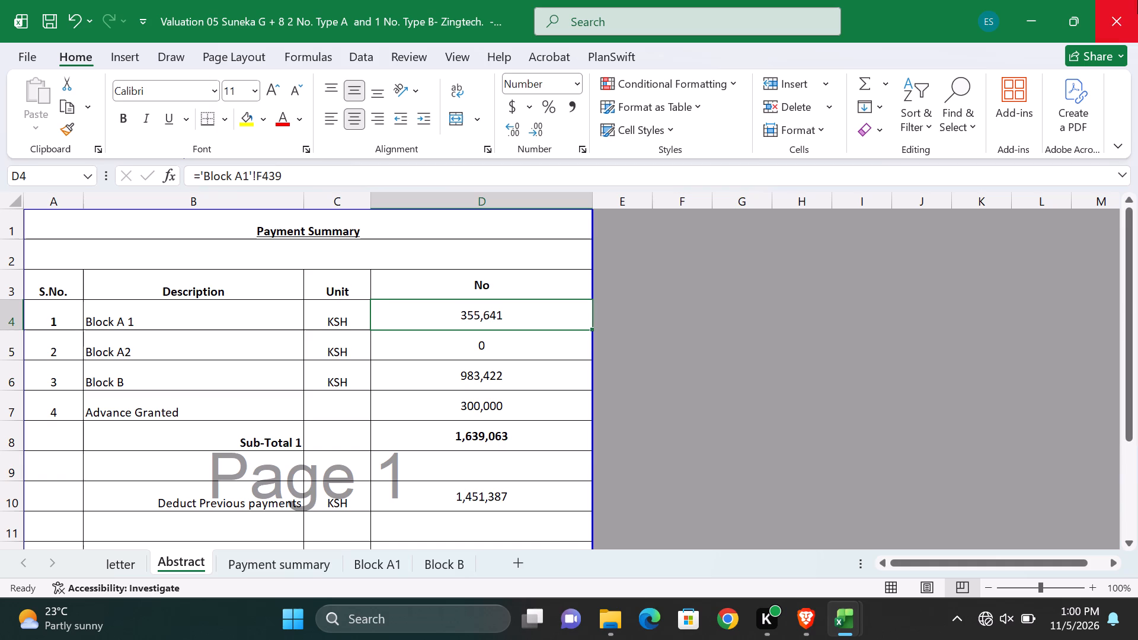
{"action": "left_click", "coordinate": [349, 409]}
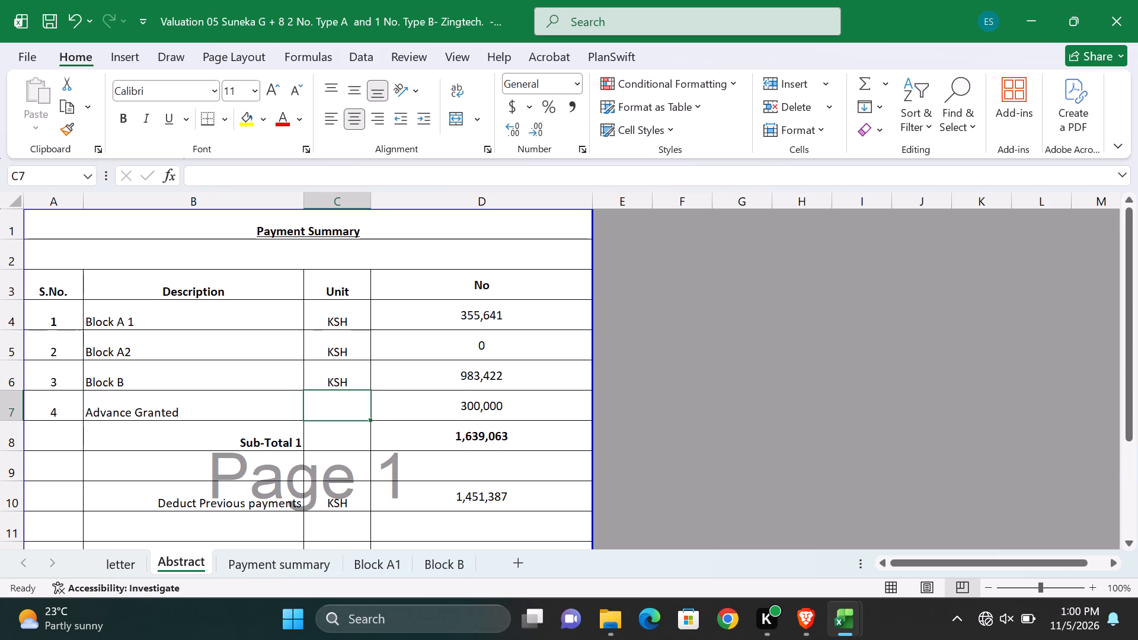
{"action": "scroll", "coordinate": [244, 348], "scroll_direction": "down", "scroll_amount": 2}
{"action": "scroll", "coordinate": [244, 348], "scroll_direction": "up", "scroll_amount": 8}
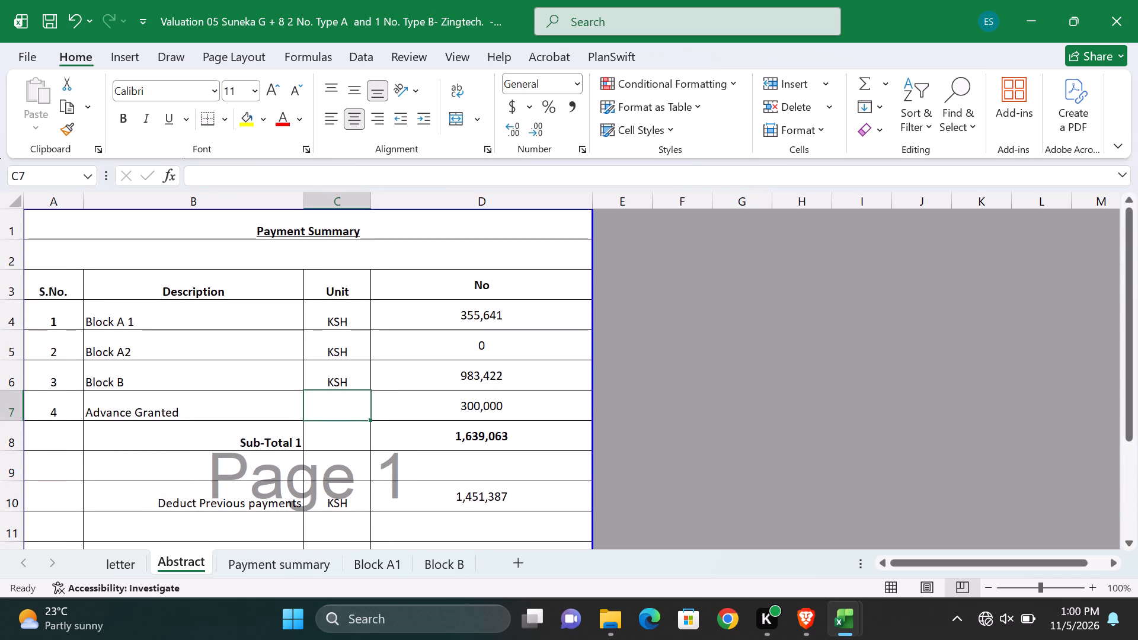
{"action": "scroll", "coordinate": [244, 348], "scroll_direction": "down", "scroll_amount": 3}
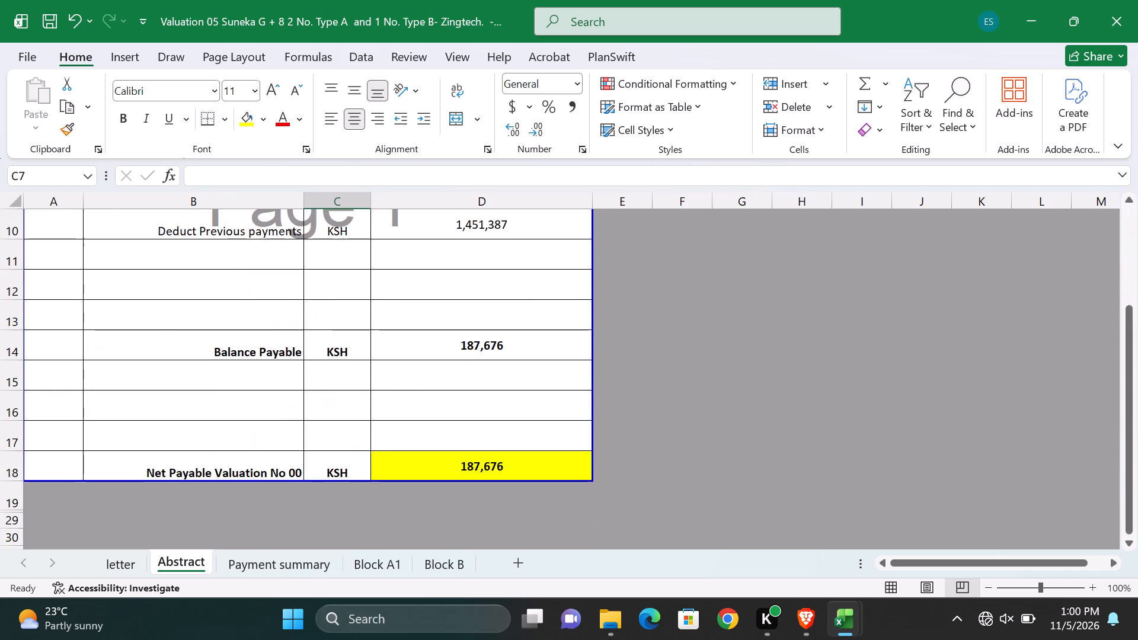
{"action": "scroll", "coordinate": [244, 348], "scroll_direction": "up", "scroll_amount": 2}
{"action": "scroll", "coordinate": [244, 348], "scroll_direction": "down", "scroll_amount": 3}
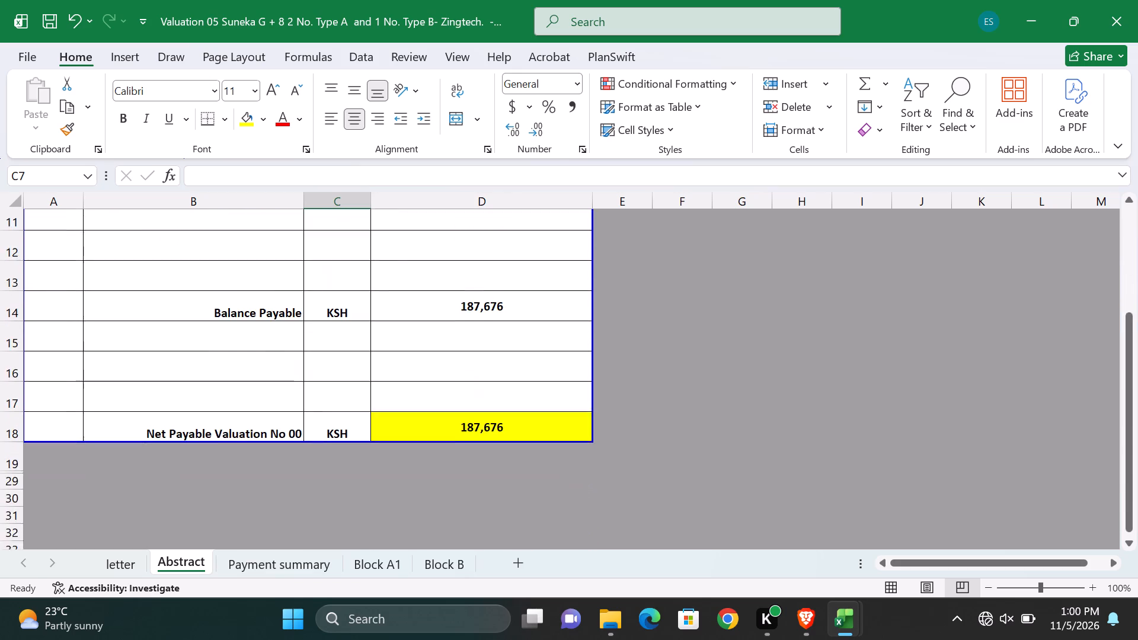
{"action": "scroll", "coordinate": [244, 348], "scroll_direction": "up", "scroll_amount": 4}
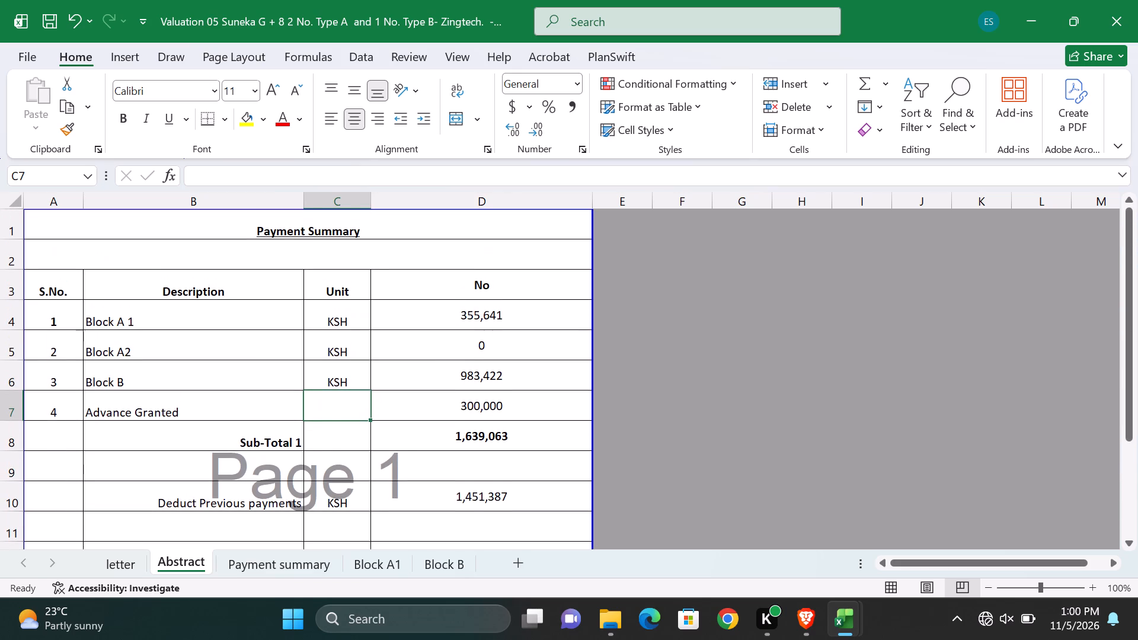
{"action": "scroll", "coordinate": [244, 345], "scroll_direction": "up", "scroll_amount": 5}
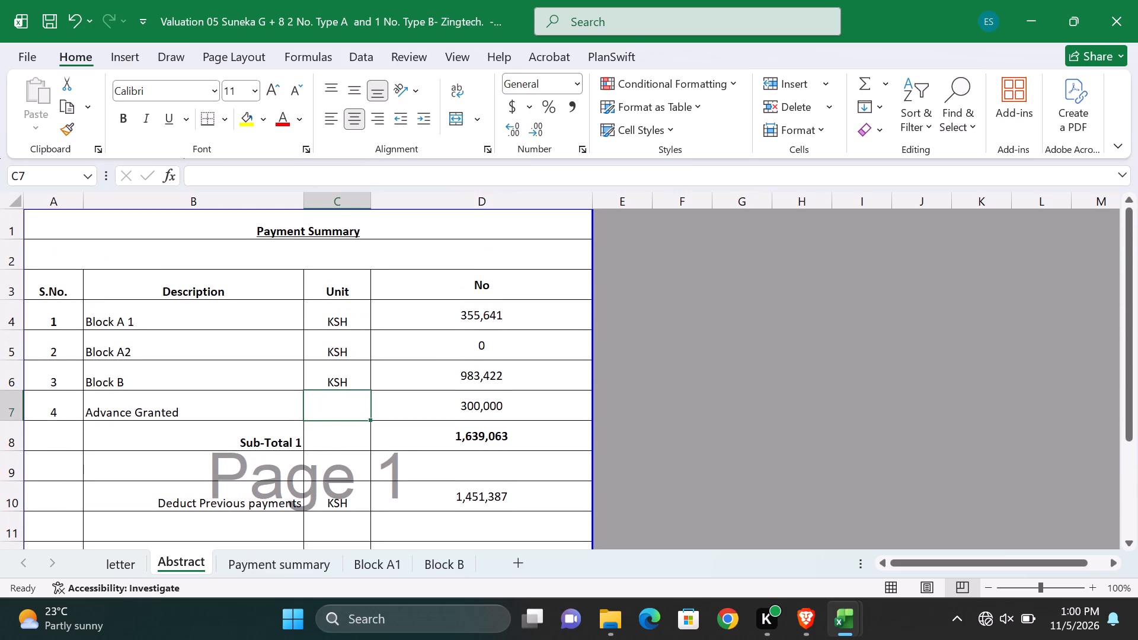
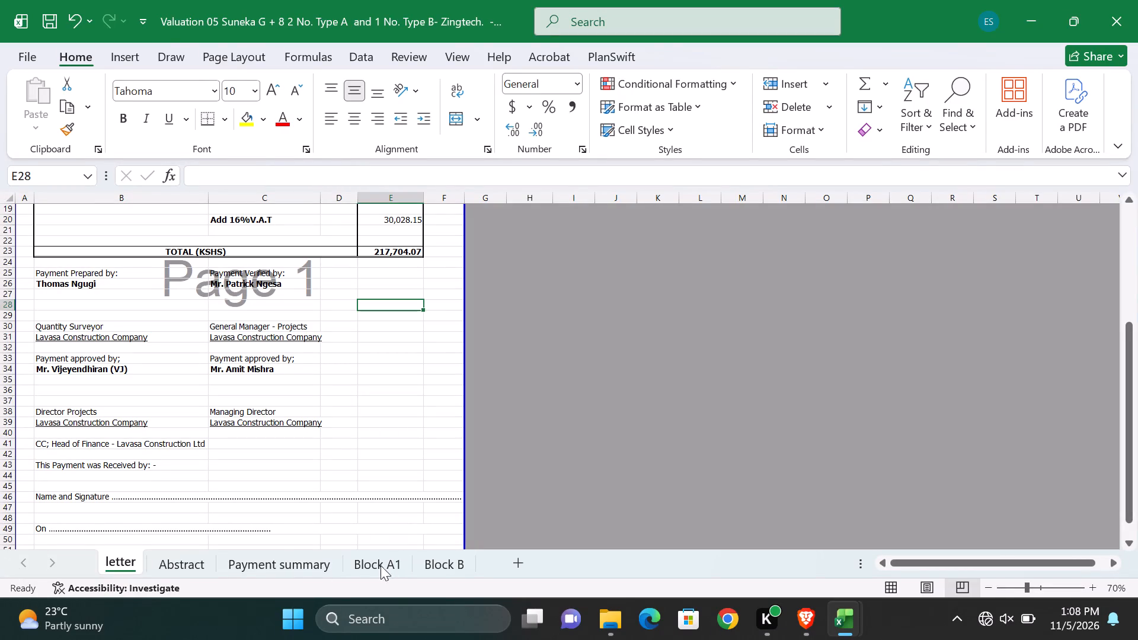
Compare the letter sheet's work done, VAT and total amounts with the Computation sheet in the 261105 Suneka Zingtech payment schedule workbook.
{"action": "left_click", "coordinate": [184, 568]}
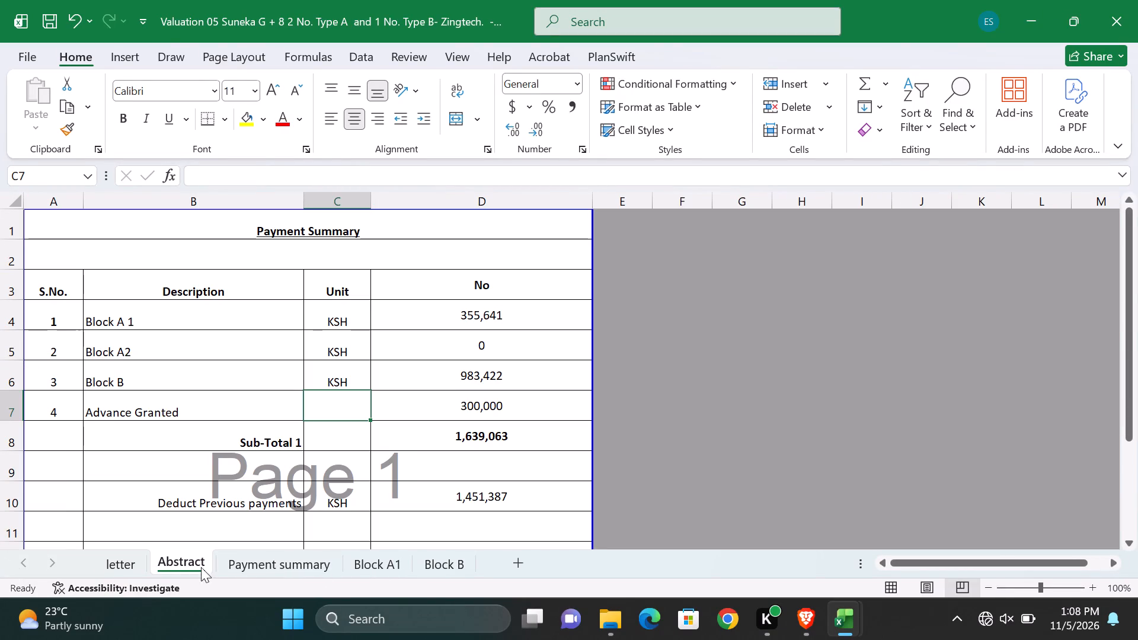
{"action": "left_click", "coordinate": [123, 565]}
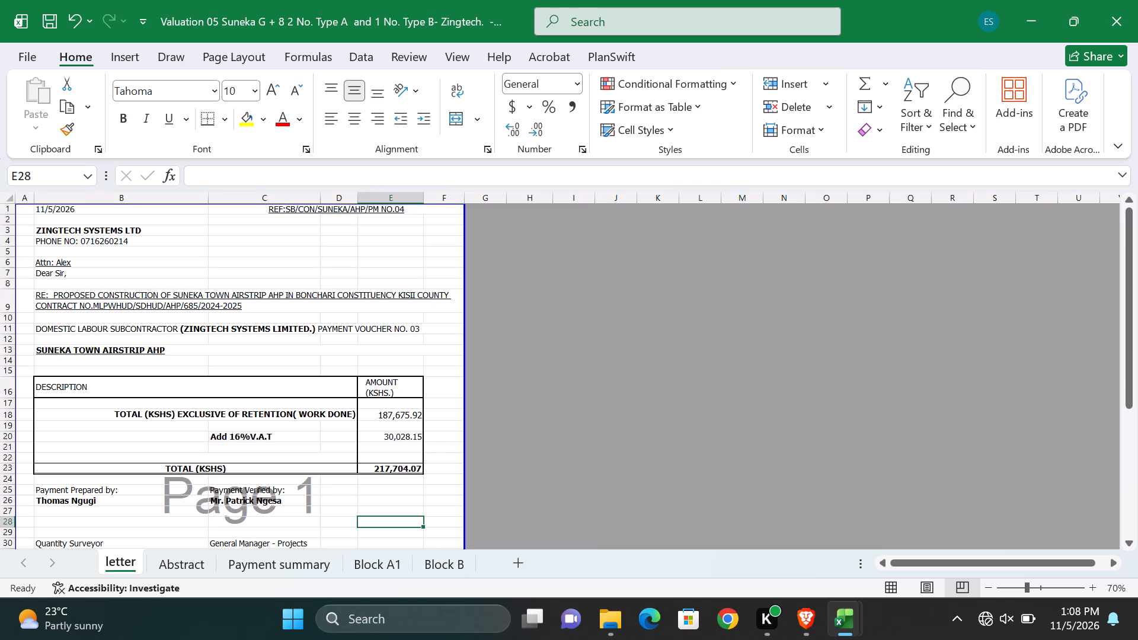
{"action": "left_click", "coordinate": [842, 617]}
{"action": "left_click", "coordinate": [905, 519]}
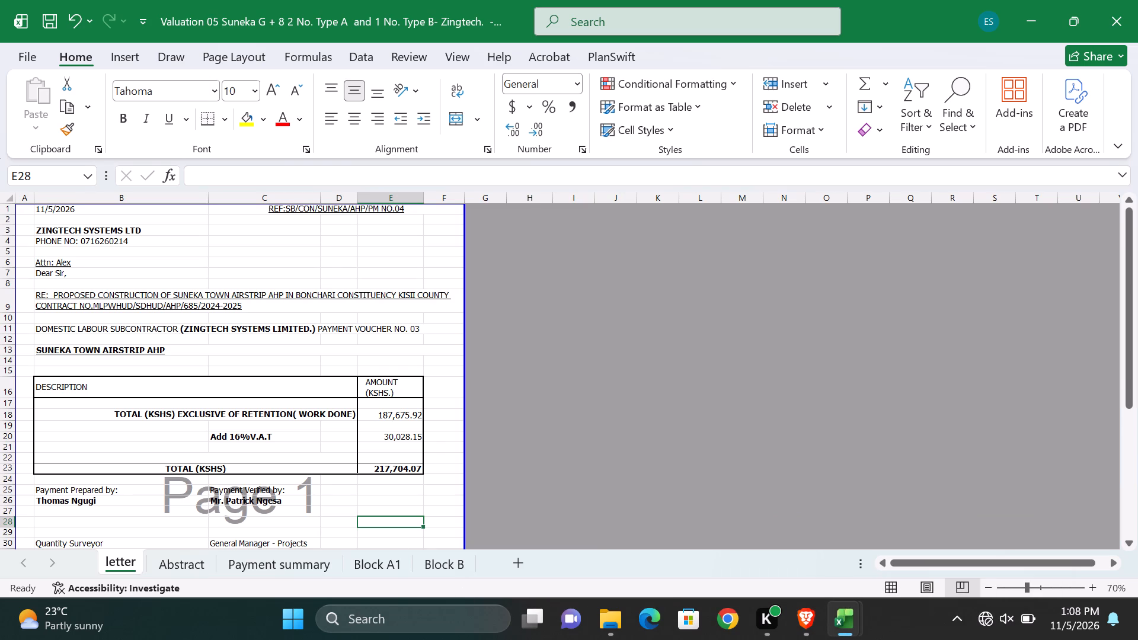
{"action": "left_click", "coordinate": [852, 622]}
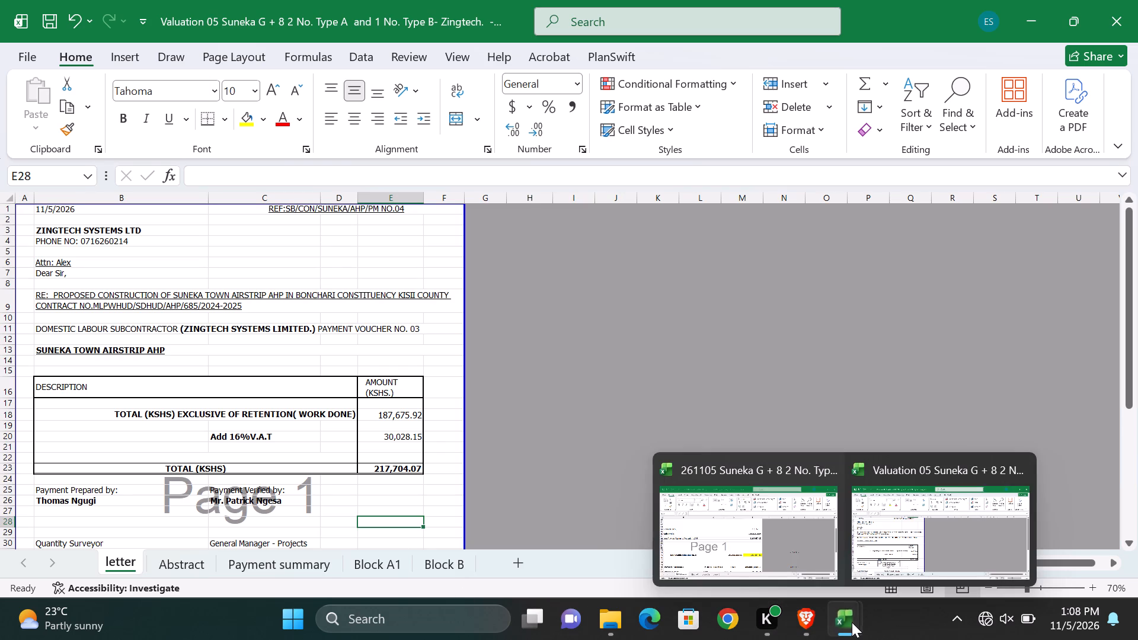
{"action": "left_click", "coordinate": [742, 542]}
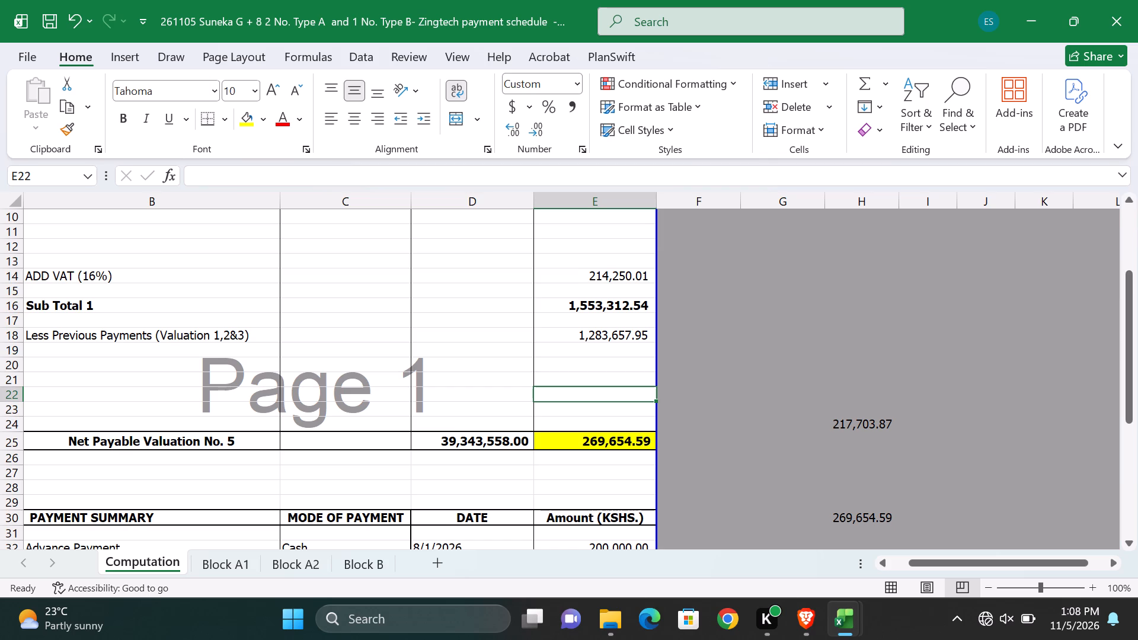
{"action": "scroll", "coordinate": [486, 391], "scroll_direction": "up", "scroll_amount": 2}
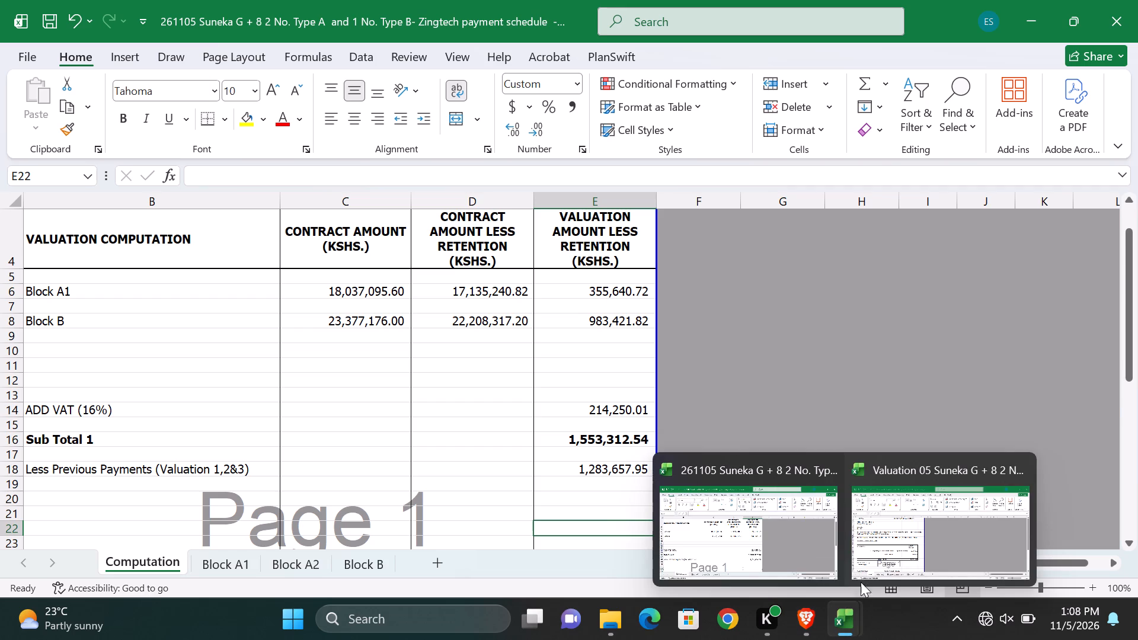
{"action": "left_click", "coordinate": [926, 521]}
{"action": "scroll", "coordinate": [107, 521], "scroll_direction": "down", "scroll_amount": 2}
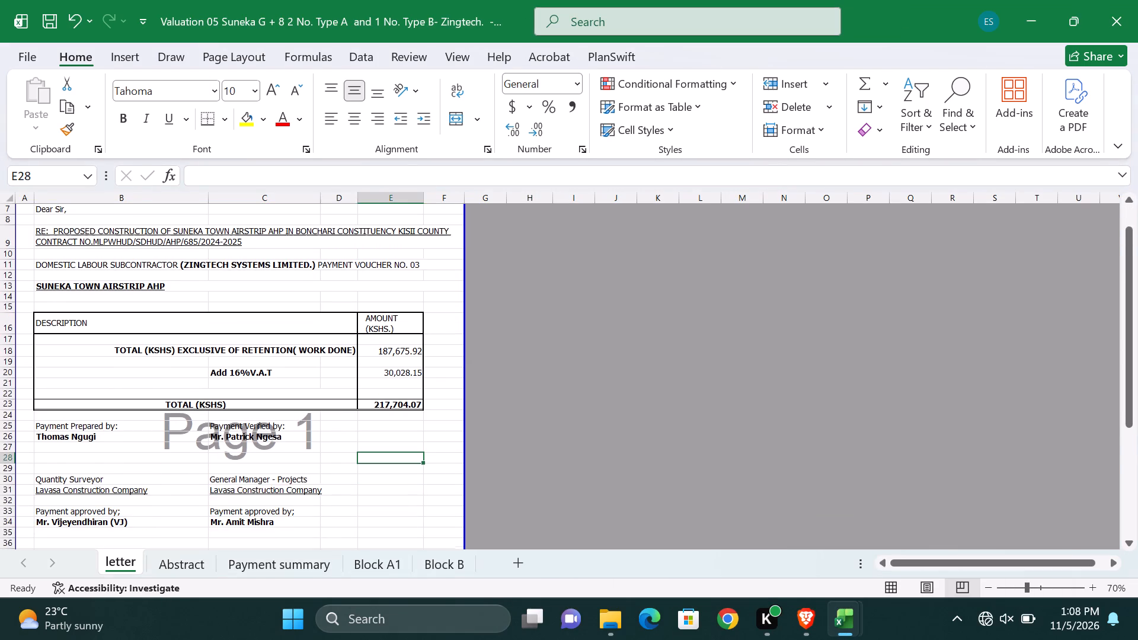
{"action": "scroll", "coordinate": [107, 521], "scroll_direction": "down", "scroll_amount": 2}
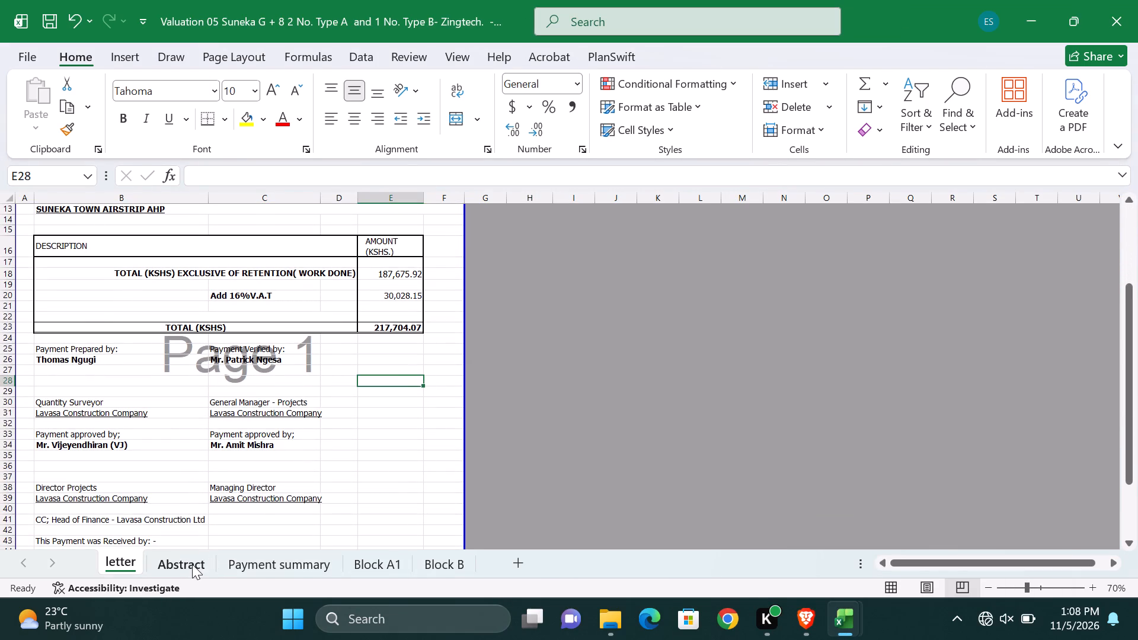
Review the Payment summary sheet's previous payments and total row, inspecting the valued and claimed amount cells for the September and October 2026 entries.
{"action": "left_click", "coordinate": [192, 564]}
{"action": "left_click", "coordinate": [274, 561]}
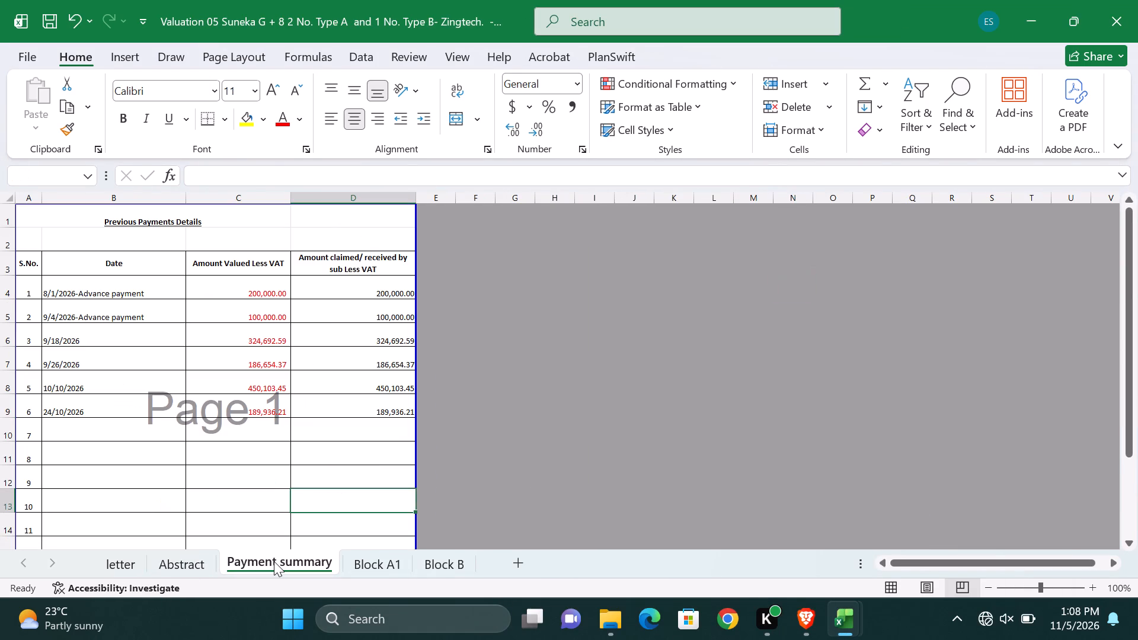
{"action": "left_click", "coordinate": [250, 447]}
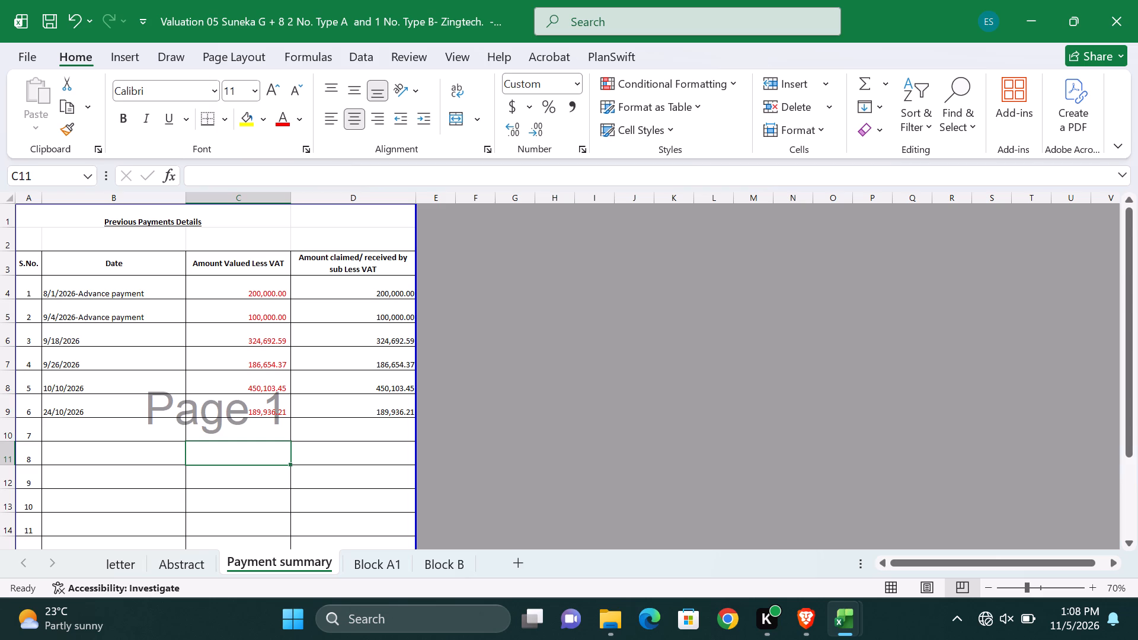
{"action": "left_click", "coordinate": [260, 341]}
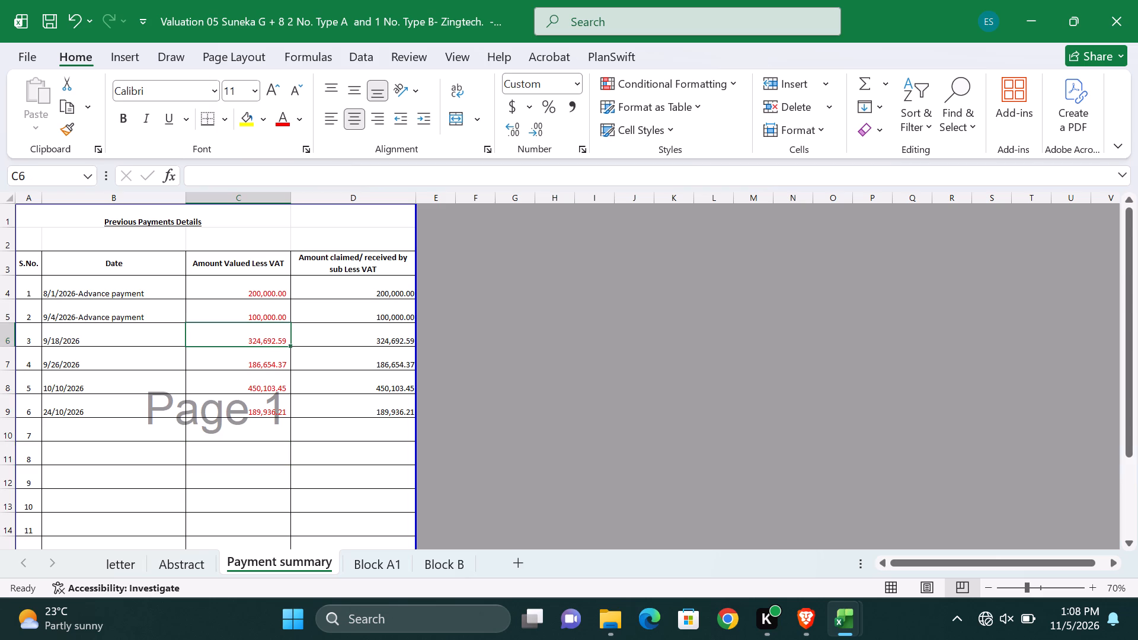
{"action": "scroll", "coordinate": [239, 345], "scroll_direction": "down", "scroll_amount": 1}
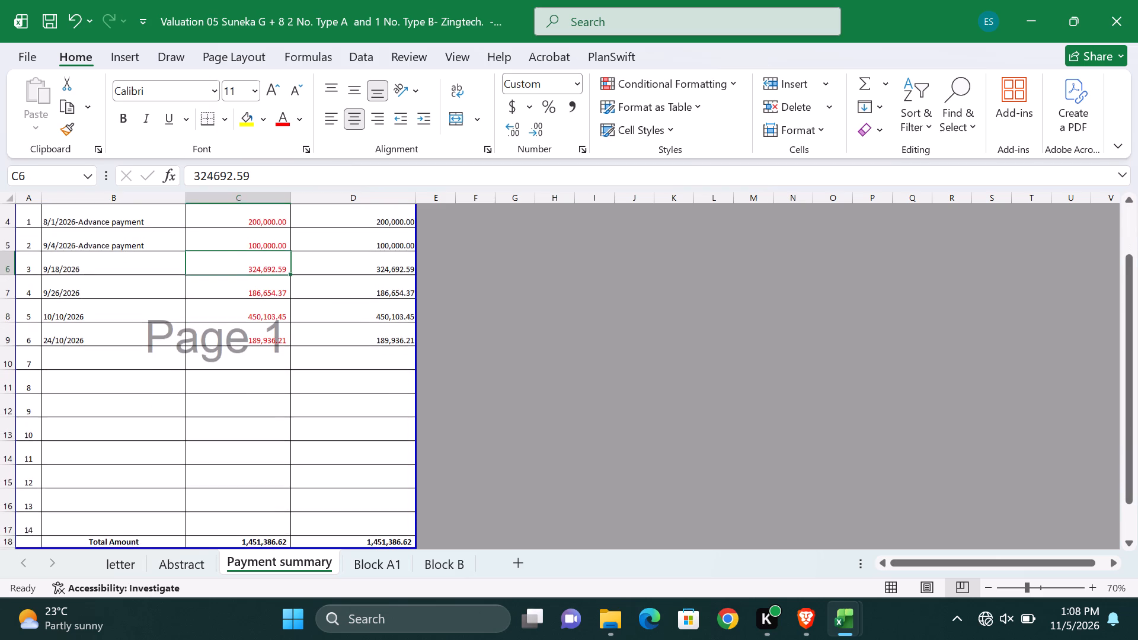
{"action": "scroll", "coordinate": [239, 348], "scroll_direction": "up", "scroll_amount": 1}
{"action": "scroll", "coordinate": [237, 348], "scroll_direction": "down", "scroll_amount": 1}
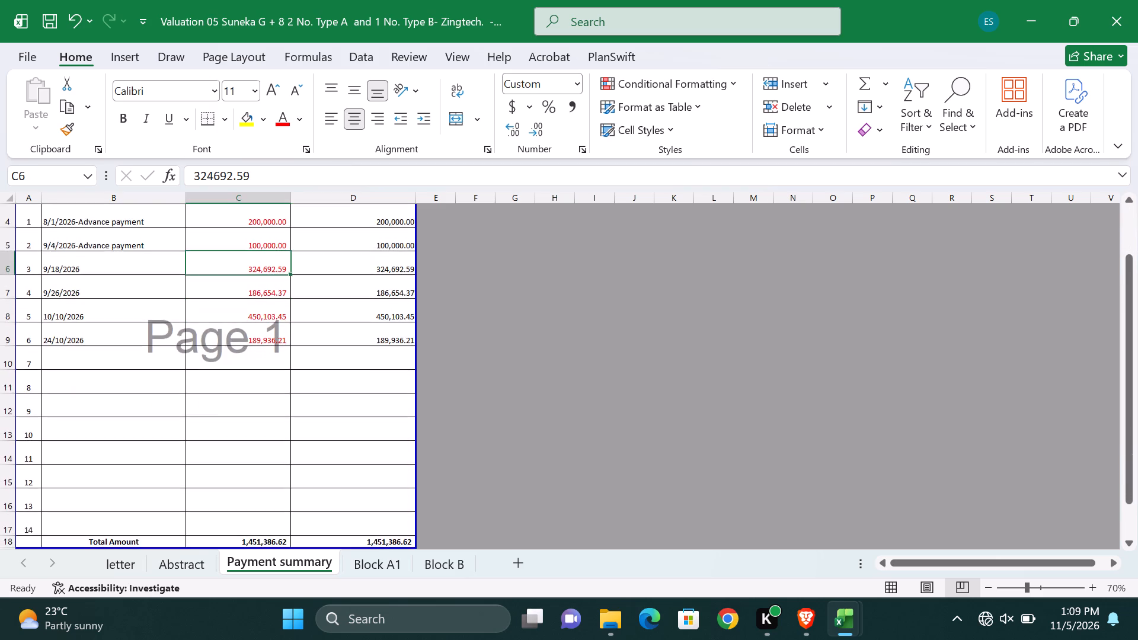
{"action": "scroll", "coordinate": [237, 348], "scroll_direction": "up", "scroll_amount": 2}
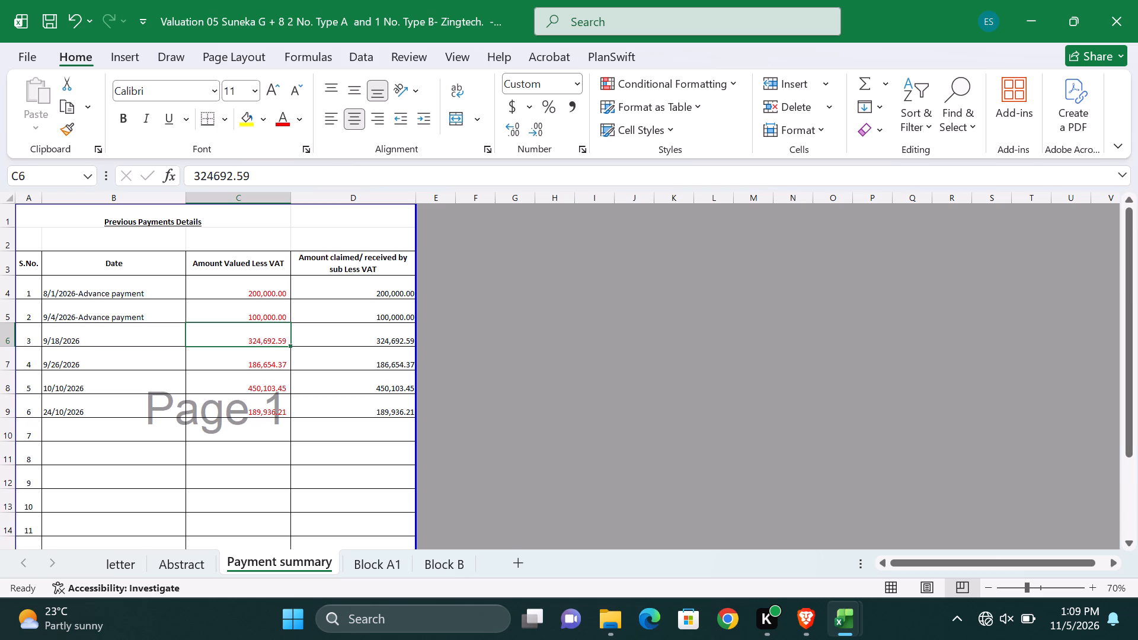
{"action": "left_click", "coordinate": [274, 364]}
{"action": "left_click", "coordinate": [362, 370]}
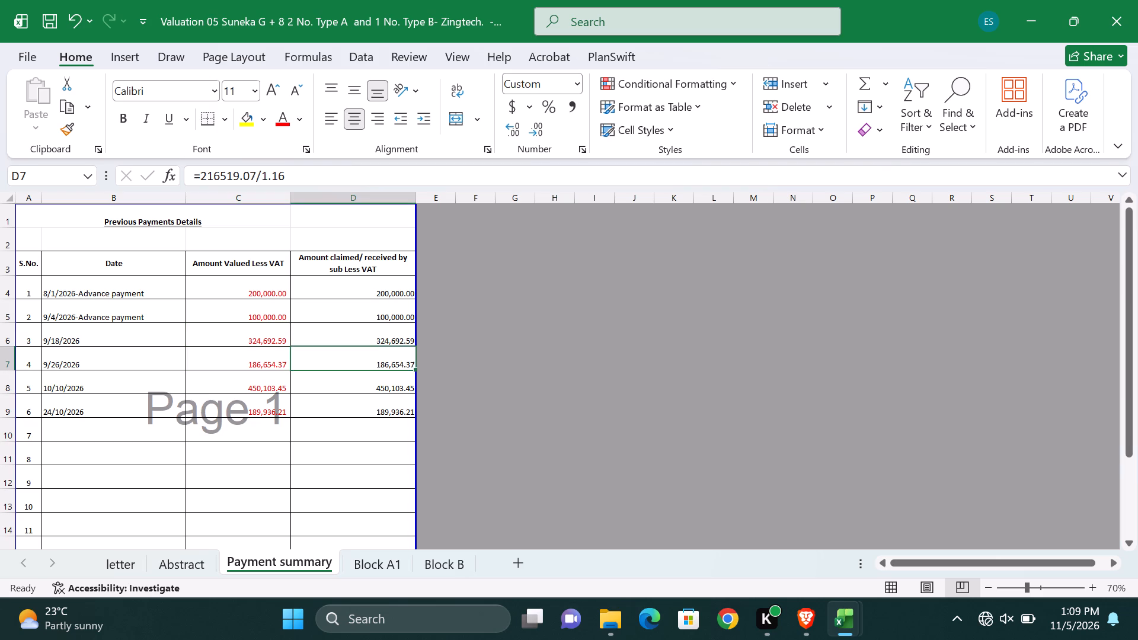
{"action": "left_click", "coordinate": [326, 394]}
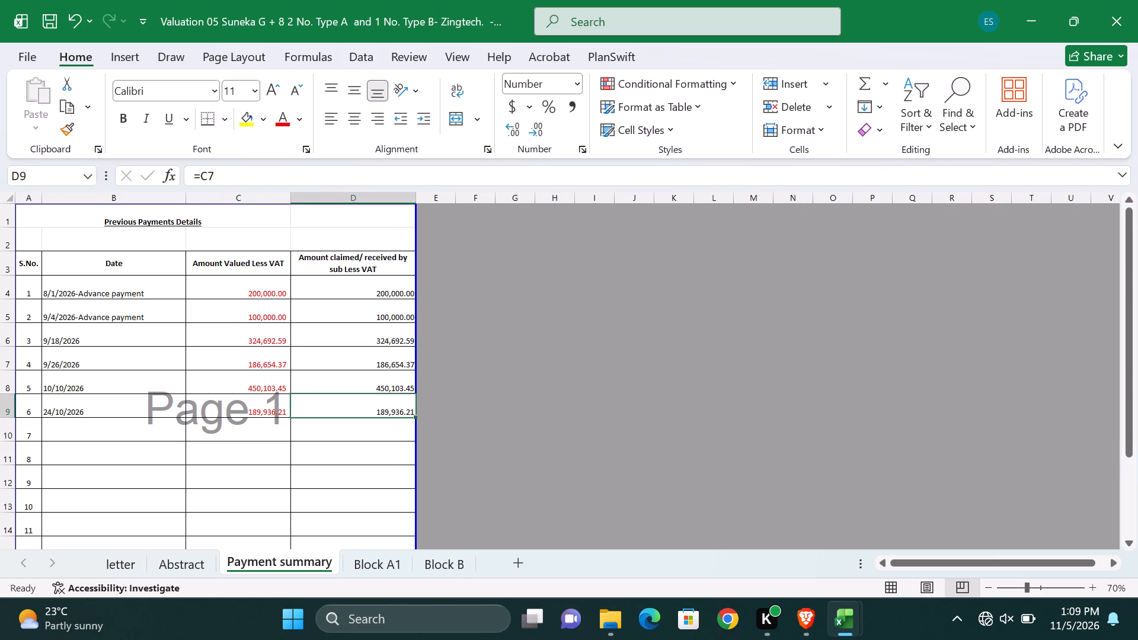
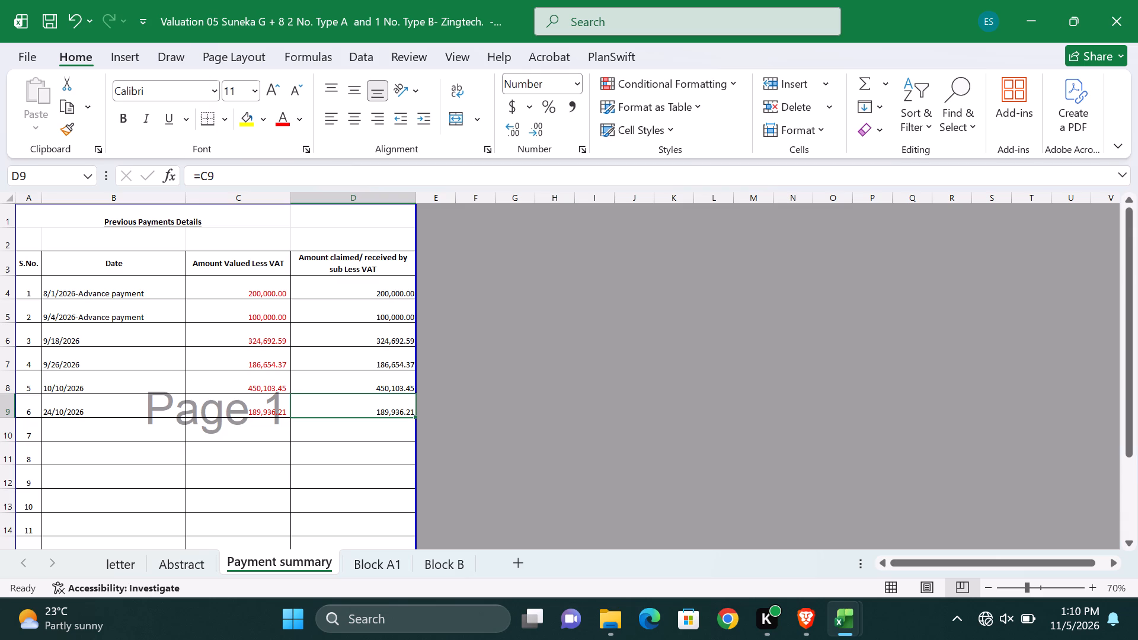
Review the dated previous payments and the total amount row on the Payment summary sheet.
{"action": "scroll", "coordinate": [236, 335], "scroll_direction": "down", "scroll_amount": 1}
{"action": "scroll", "coordinate": [236, 335], "scroll_direction": "up", "scroll_amount": 1}
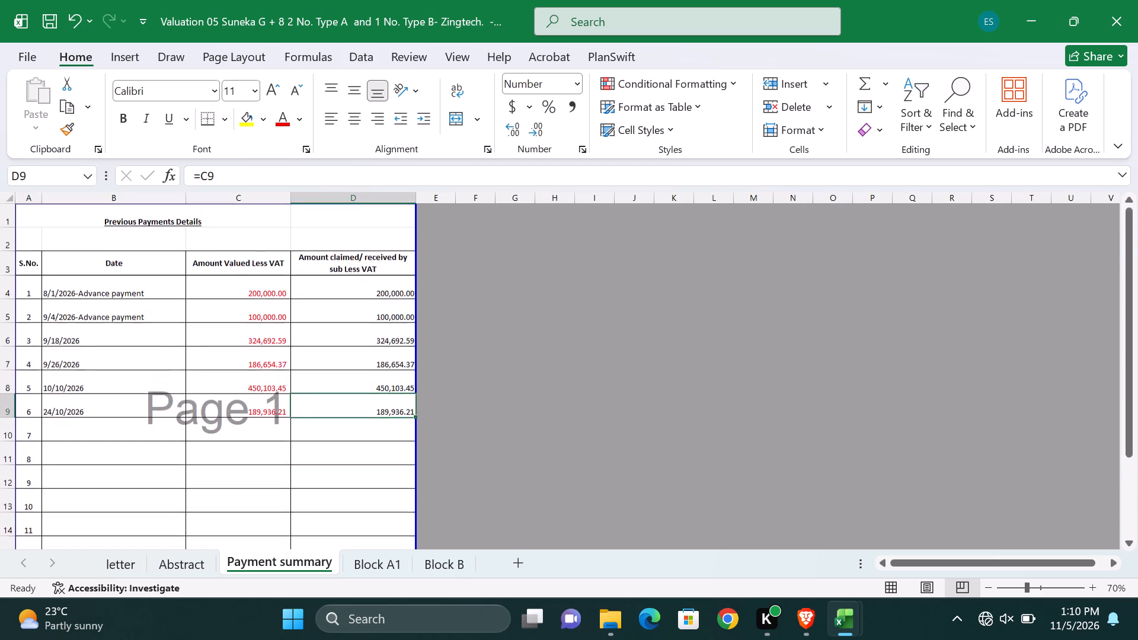
{"action": "scroll", "coordinate": [236, 335], "scroll_direction": "down", "scroll_amount": 1}
{"action": "scroll", "coordinate": [236, 335], "scroll_direction": "up", "scroll_amount": 2}
{"action": "scroll", "coordinate": [236, 335], "scroll_direction": "down", "scroll_amount": 1}
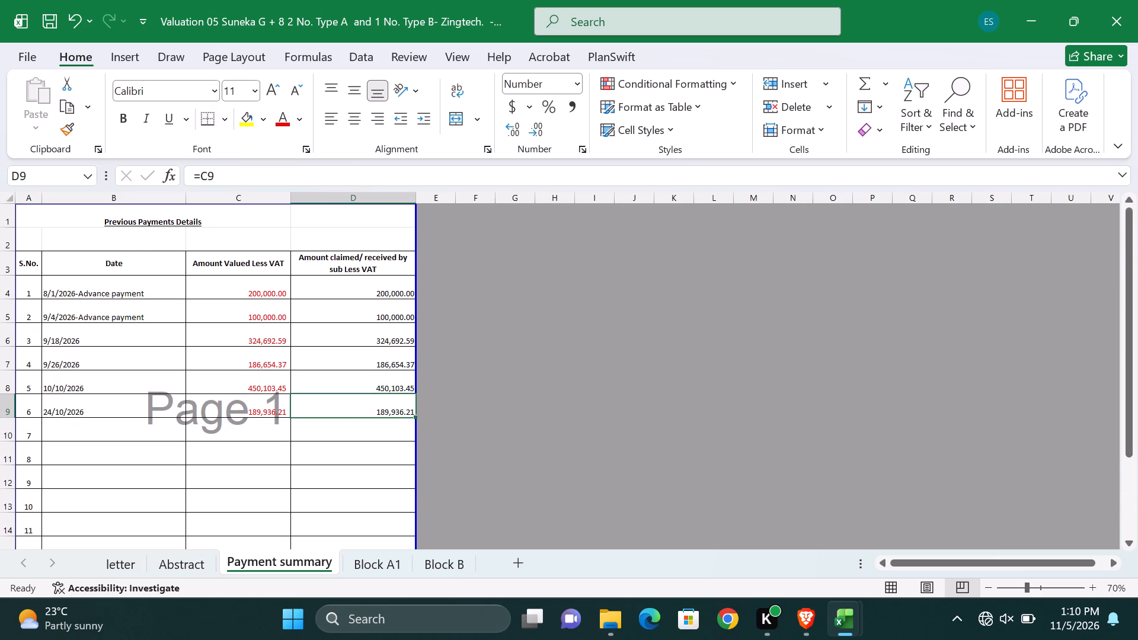
{"action": "scroll", "coordinate": [236, 335], "scroll_direction": "down", "scroll_amount": 1}
{"action": "scroll", "coordinate": [234, 338], "scroll_direction": "up", "scroll_amount": 2}
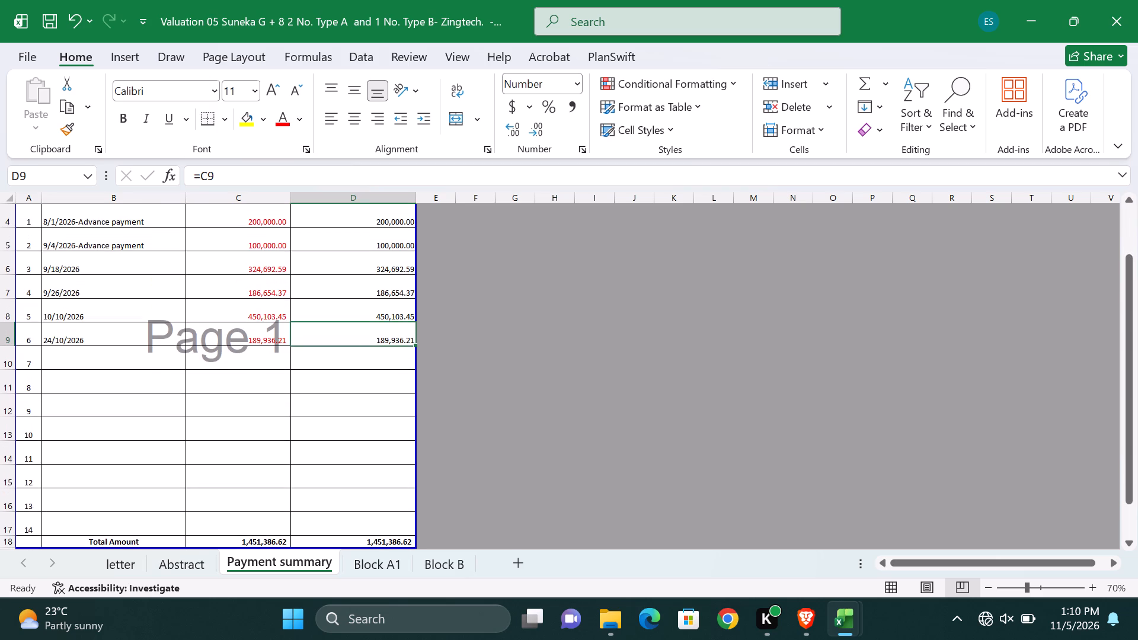
{"action": "scroll", "coordinate": [234, 338], "scroll_direction": "up", "scroll_amount": 1}
{"action": "scroll", "coordinate": [234, 338], "scroll_direction": "down", "scroll_amount": 3}
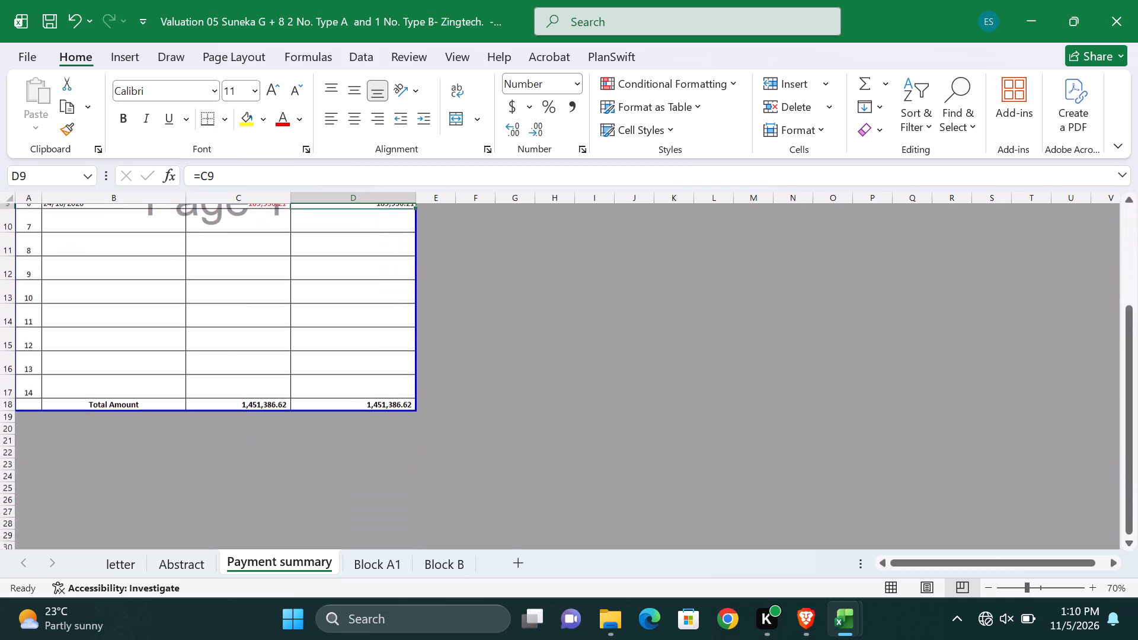
{"action": "scroll", "coordinate": [234, 338], "scroll_direction": "up", "scroll_amount": 3}
{"action": "scroll", "coordinate": [234, 338], "scroll_direction": "down", "scroll_amount": 1}
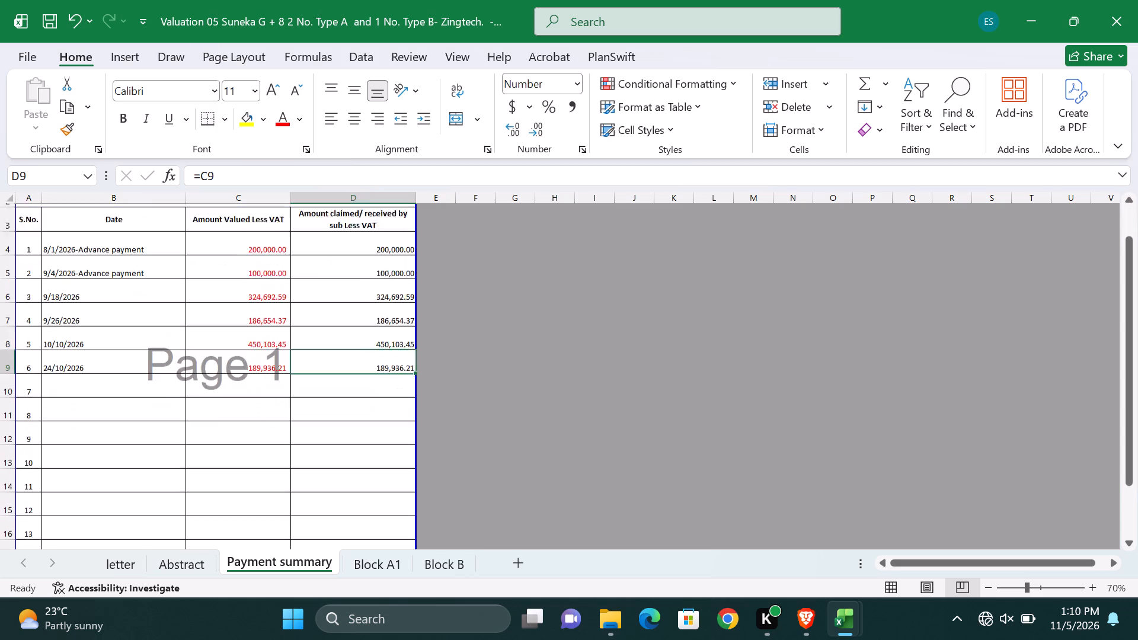
{"action": "scroll", "coordinate": [234, 338], "scroll_direction": "down", "scroll_amount": 1}
{"action": "scroll", "coordinate": [234, 338], "scroll_direction": "up", "scroll_amount": 2}
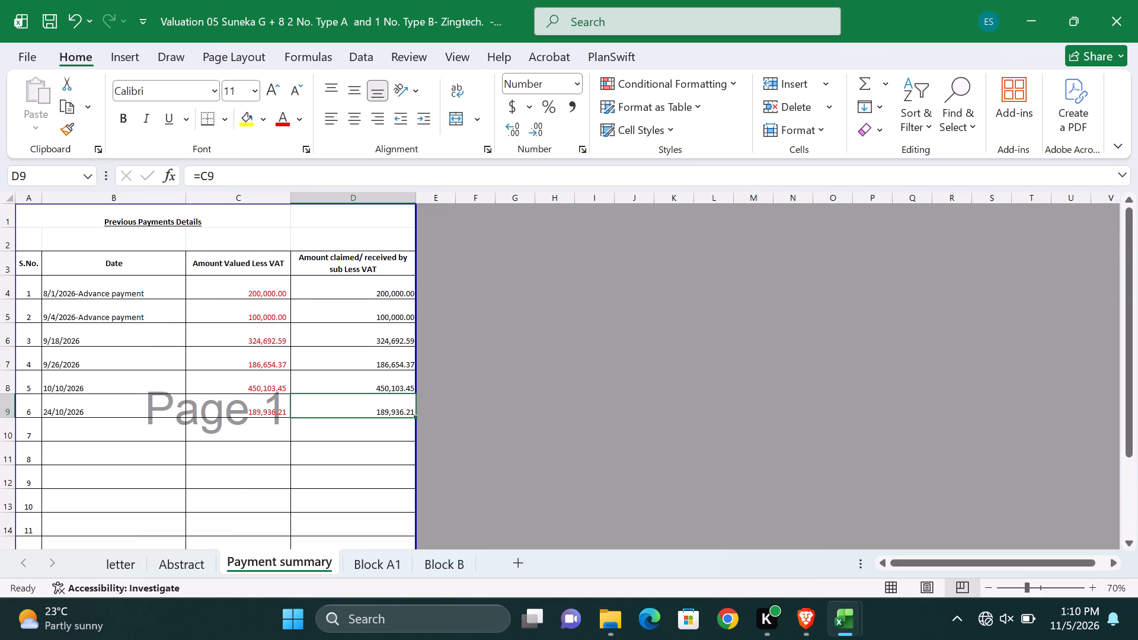
{"action": "scroll", "coordinate": [232, 336], "scroll_direction": "down", "scroll_amount": 2}
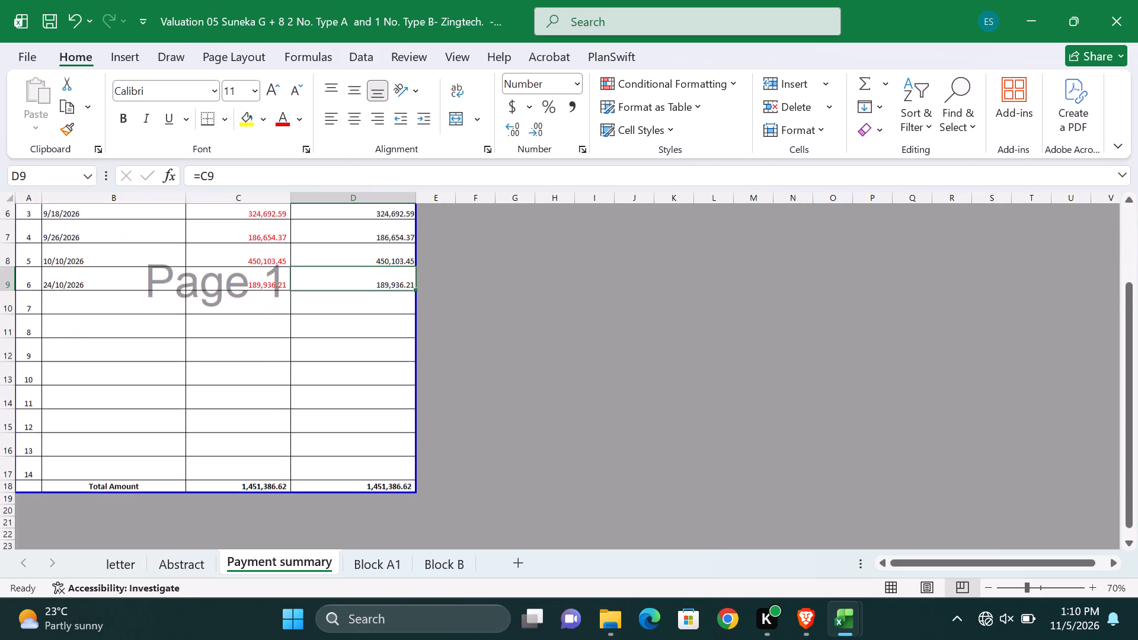
{"action": "scroll", "coordinate": [232, 336], "scroll_direction": "up", "scroll_amount": 2}
{"action": "scroll", "coordinate": [232, 336], "scroll_direction": "down", "scroll_amount": 2}
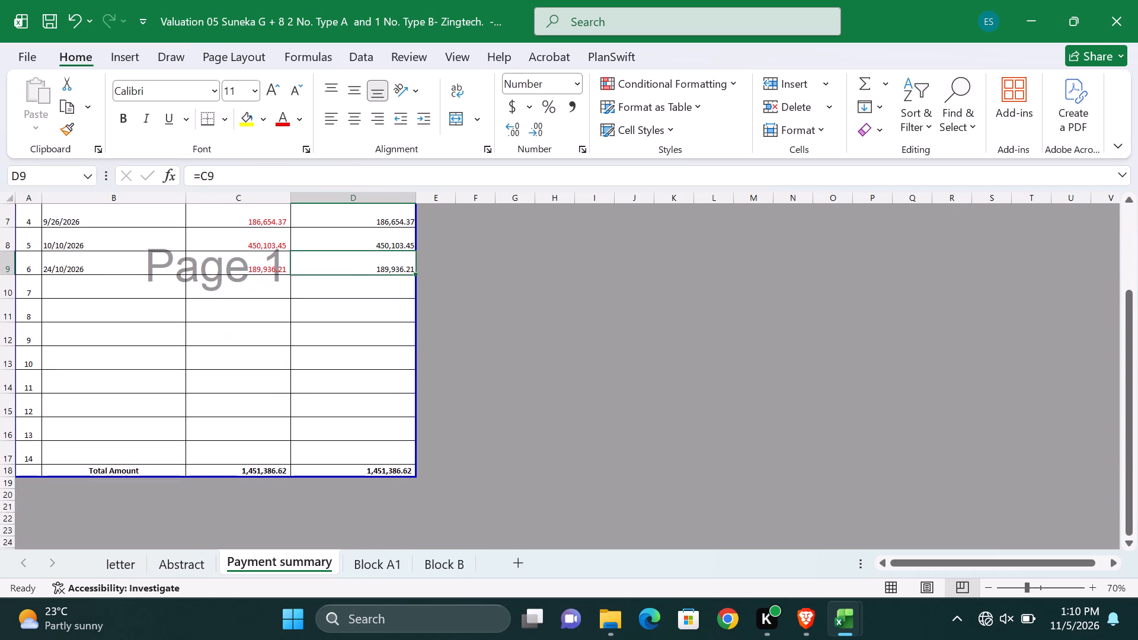
{"action": "scroll", "coordinate": [230, 336], "scroll_direction": "up", "scroll_amount": 1}
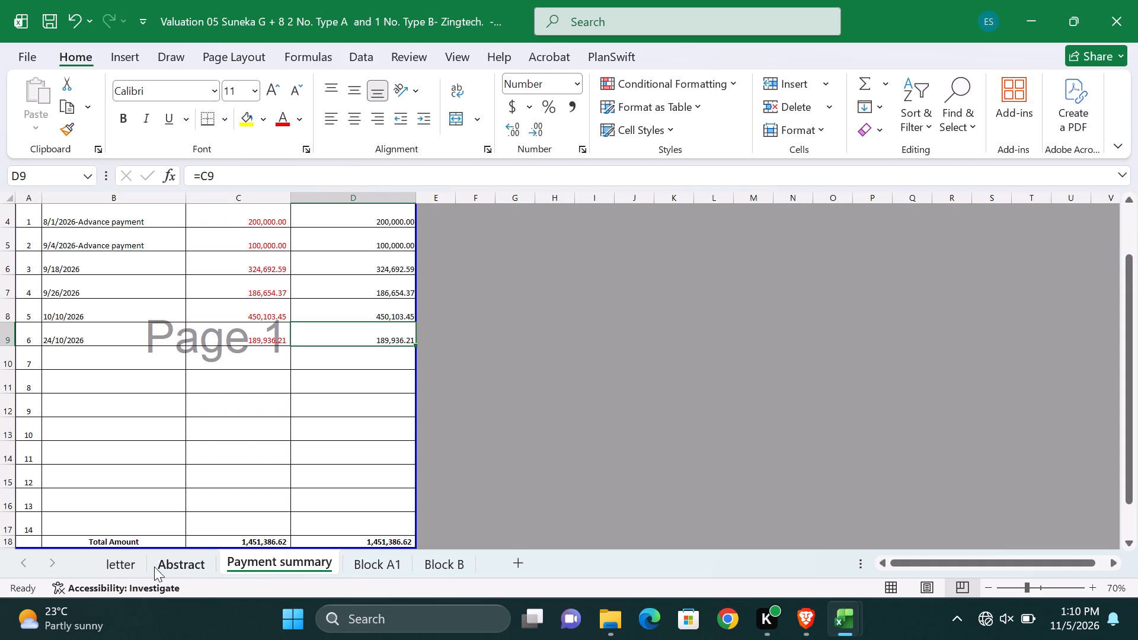
Inspect the source formula of the work done amount on the letter sheet.
{"action": "left_click", "coordinate": [116, 567]}
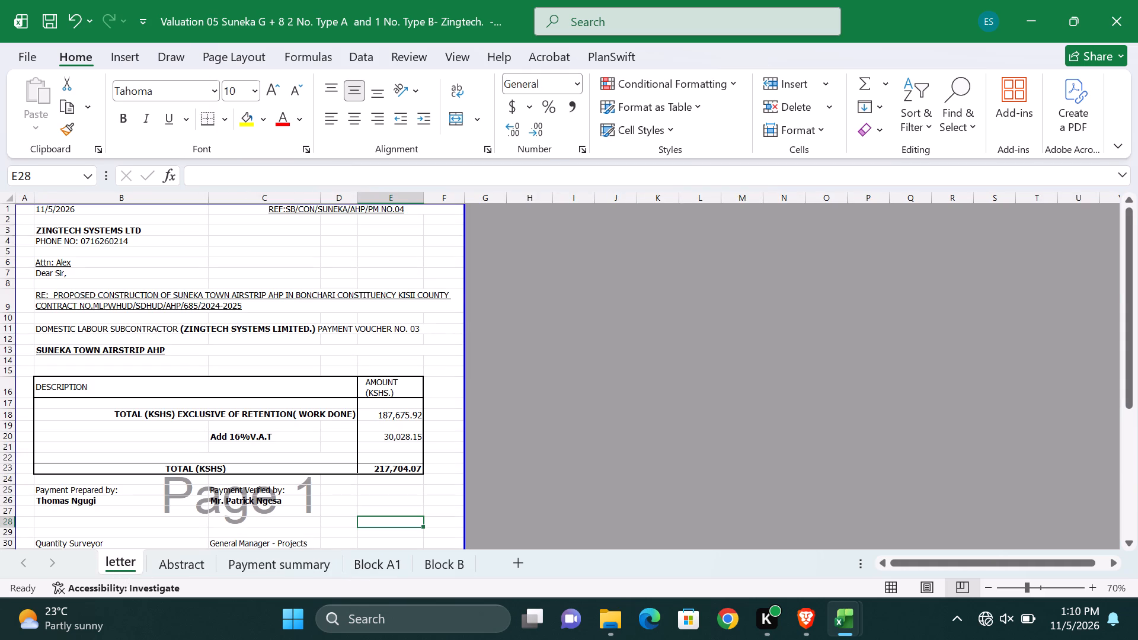
{"action": "left_click", "coordinate": [391, 420]}
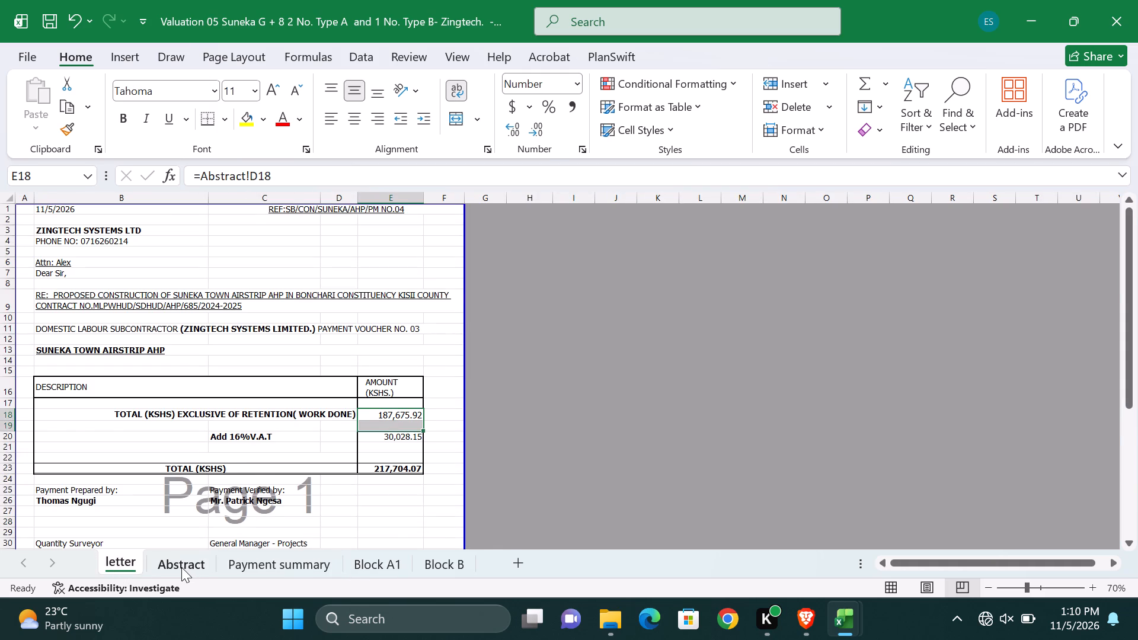
Examine the Abstract sheet's block amounts, advance granted, previous payments deduction, balance payable and net payable rows.
{"action": "left_click", "coordinate": [181, 567]}
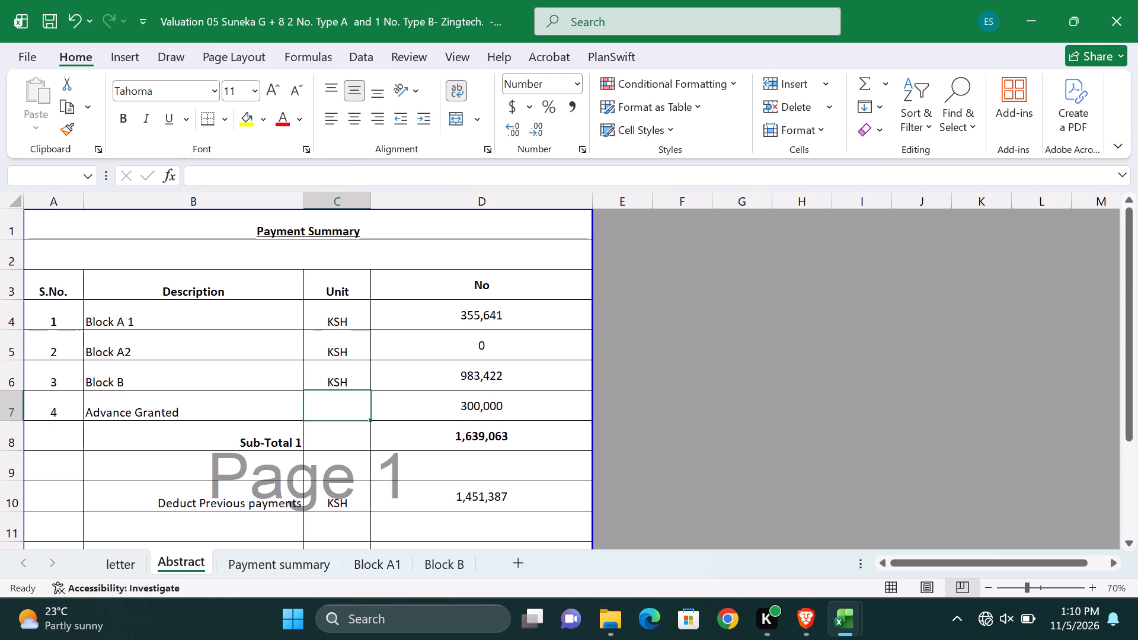
{"action": "left_click", "coordinate": [452, 288]}
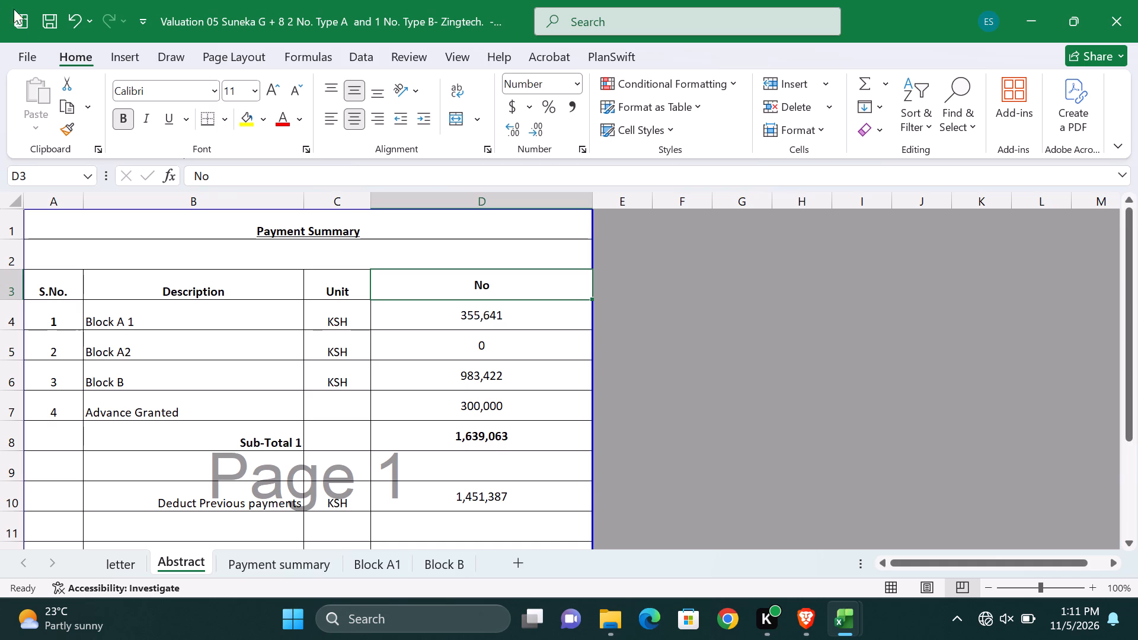
{"action": "scroll", "coordinate": [438, 405], "scroll_direction": "down", "scroll_amount": 1}
{"action": "scroll", "coordinate": [437, 395], "scroll_direction": "up", "scroll_amount": 3}
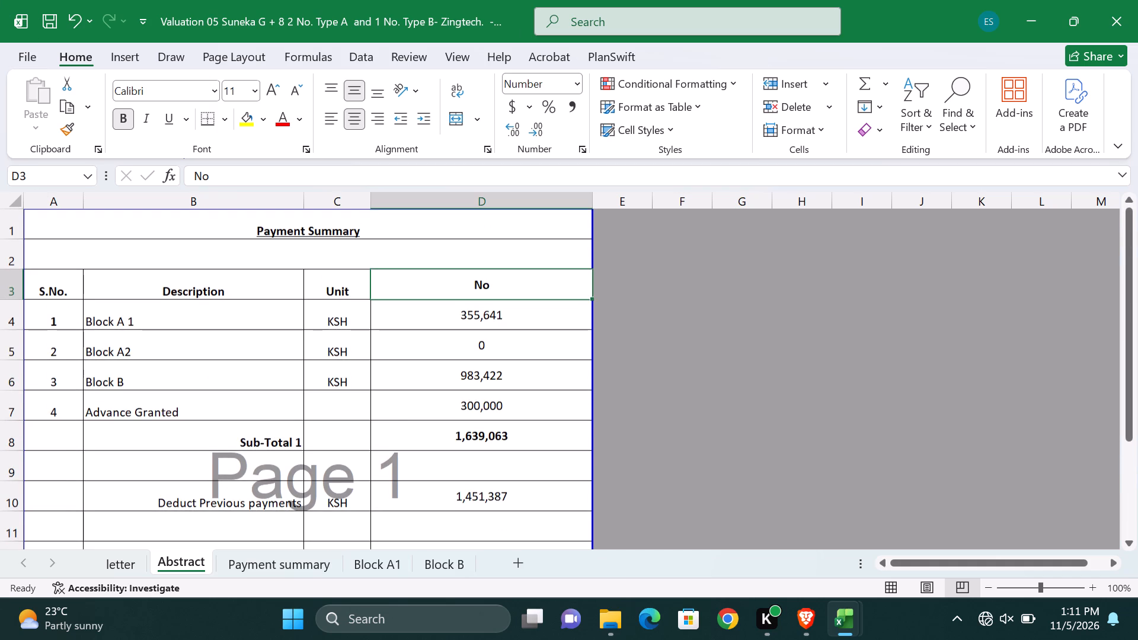
{"action": "scroll", "coordinate": [437, 389], "scroll_direction": "down", "scroll_amount": 1}
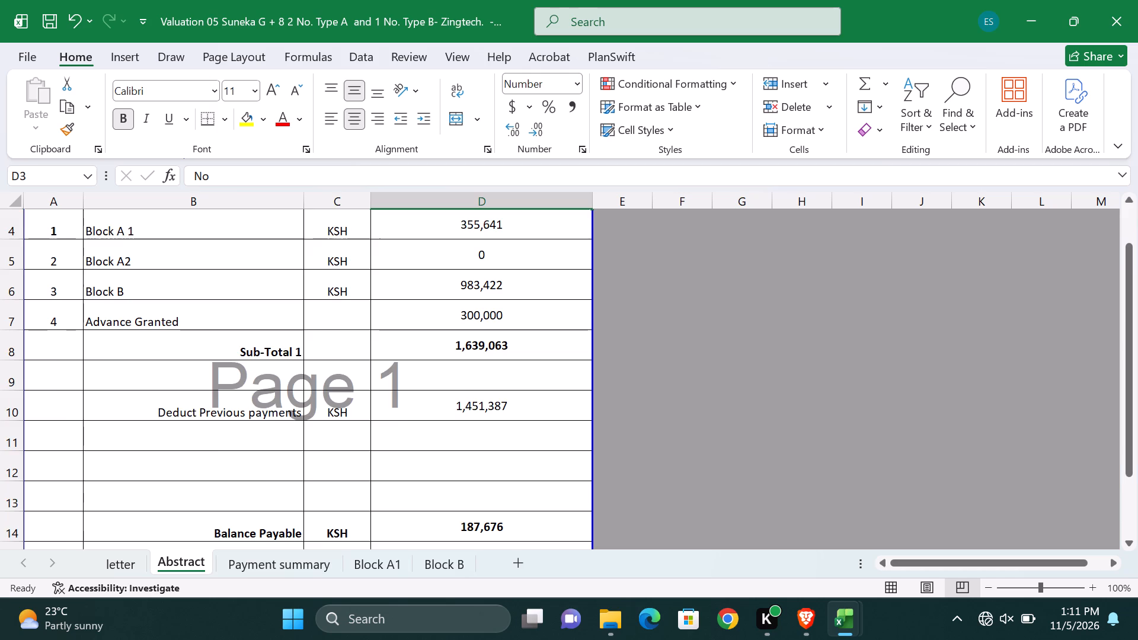
{"action": "scroll", "coordinate": [350, 444], "scroll_direction": "up", "scroll_amount": 1}
{"action": "scroll", "coordinate": [357, 444], "scroll_direction": "down", "scroll_amount": 1}
{"action": "scroll", "coordinate": [357, 444], "scroll_direction": "up", "scroll_amount": 3}
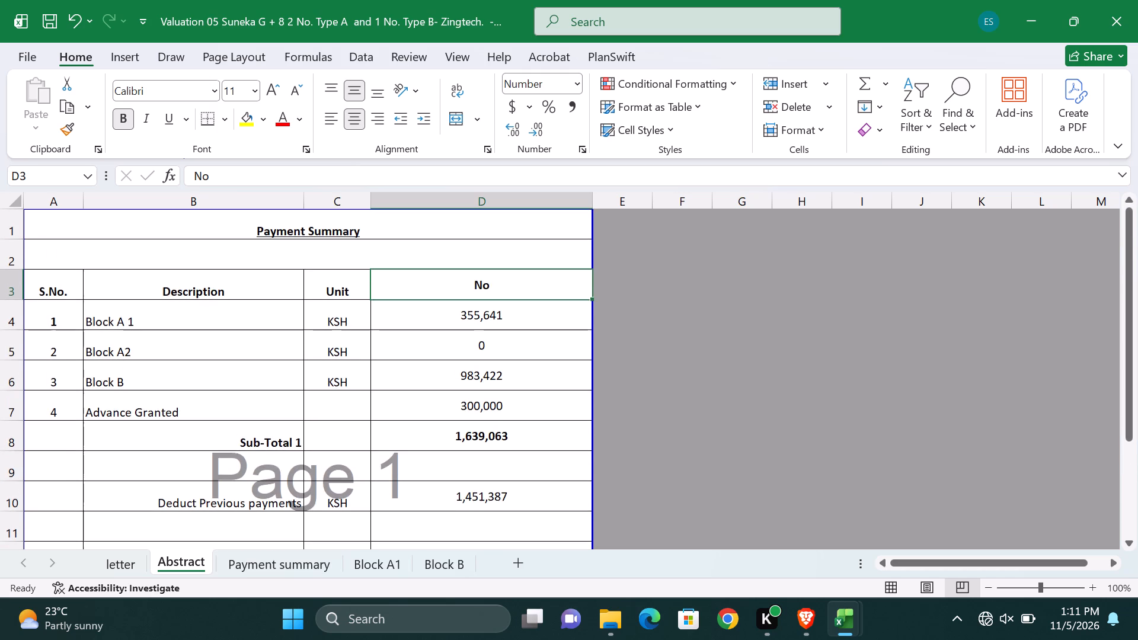
{"action": "scroll", "coordinate": [359, 444], "scroll_direction": "up", "scroll_amount": 4}
{"action": "scroll", "coordinate": [372, 450], "scroll_direction": "down", "scroll_amount": 4}
{"action": "scroll", "coordinate": [372, 450], "scroll_direction": "up", "scroll_amount": 1}
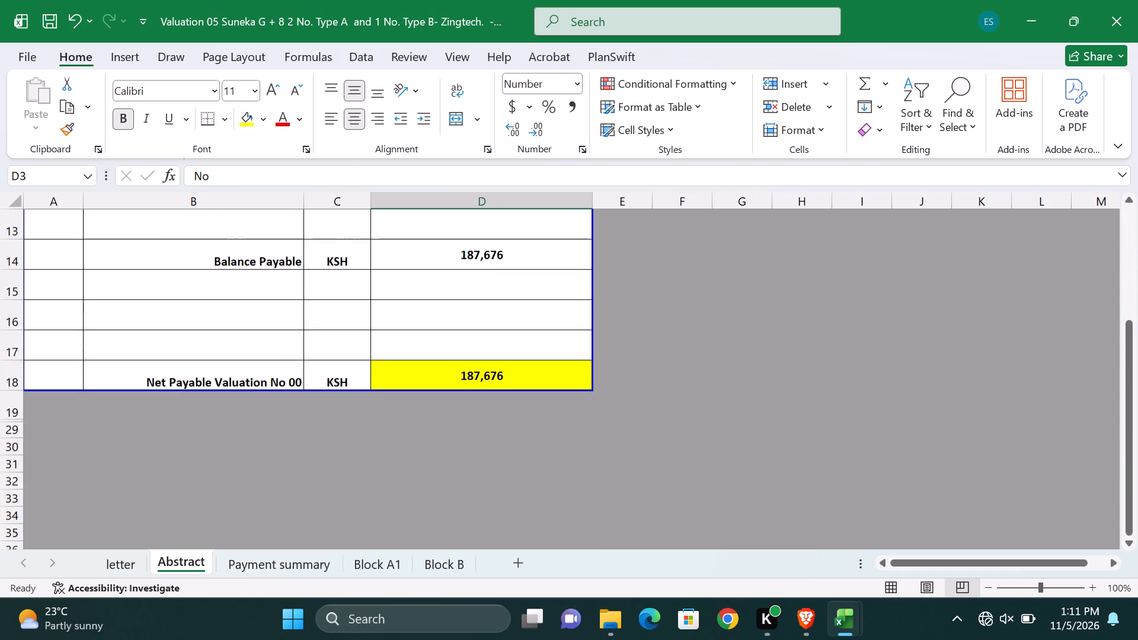
{"action": "scroll", "coordinate": [372, 450], "scroll_direction": "up", "scroll_amount": 1}
{"action": "scroll", "coordinate": [375, 451], "scroll_direction": "down", "scroll_amount": 1}
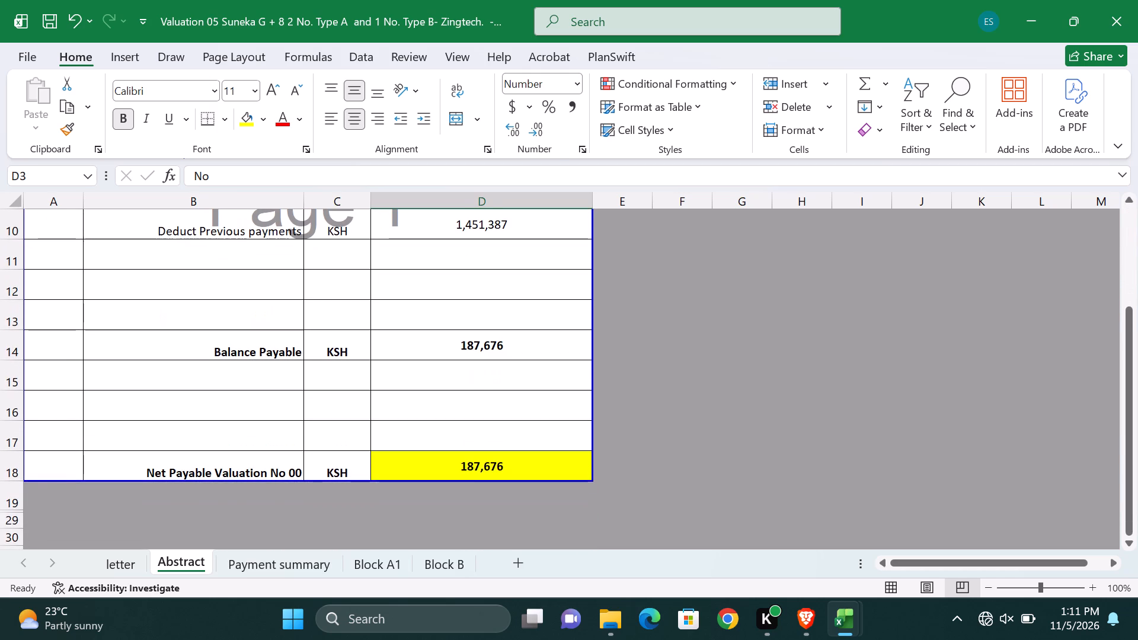
{"action": "scroll", "coordinate": [377, 451], "scroll_direction": "up", "scroll_amount": 2}
{"action": "scroll", "coordinate": [377, 451], "scroll_direction": "down", "scroll_amount": 3}
{"action": "scroll", "coordinate": [377, 451], "scroll_direction": "up", "scroll_amount": 1}
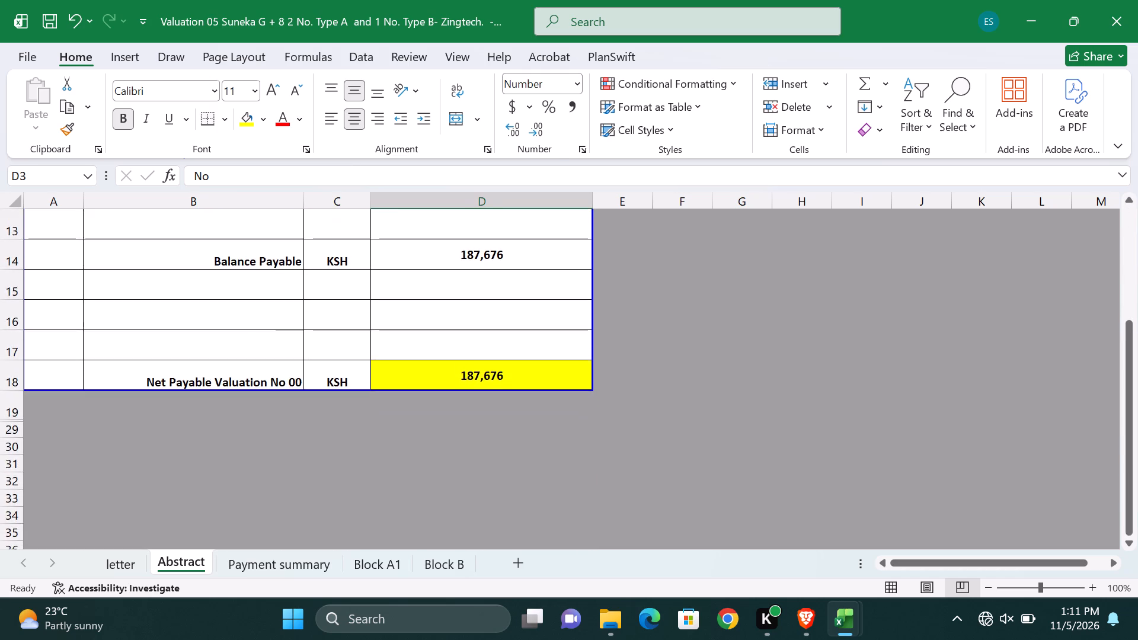
{"action": "scroll", "coordinate": [377, 451], "scroll_direction": "up", "scroll_amount": 1}
{"action": "scroll", "coordinate": [377, 451], "scroll_direction": "down", "scroll_amount": 1}
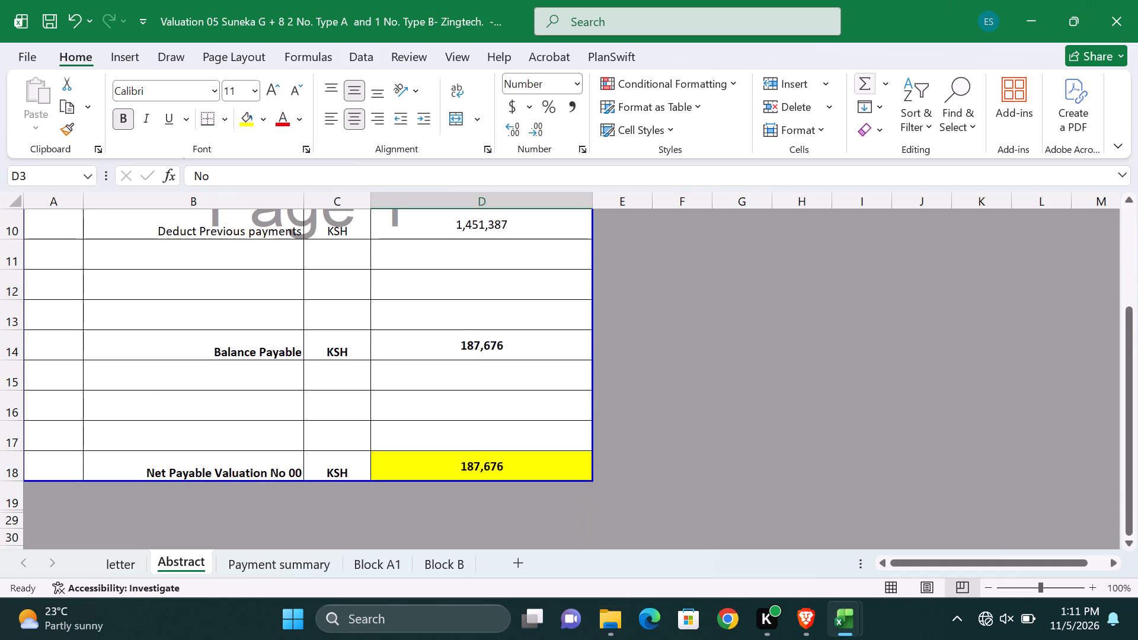
{"action": "scroll", "coordinate": [459, 434], "scroll_direction": "up", "scroll_amount": 3}
{"action": "scroll", "coordinate": [466, 409], "scroll_direction": "down", "scroll_amount": 2}
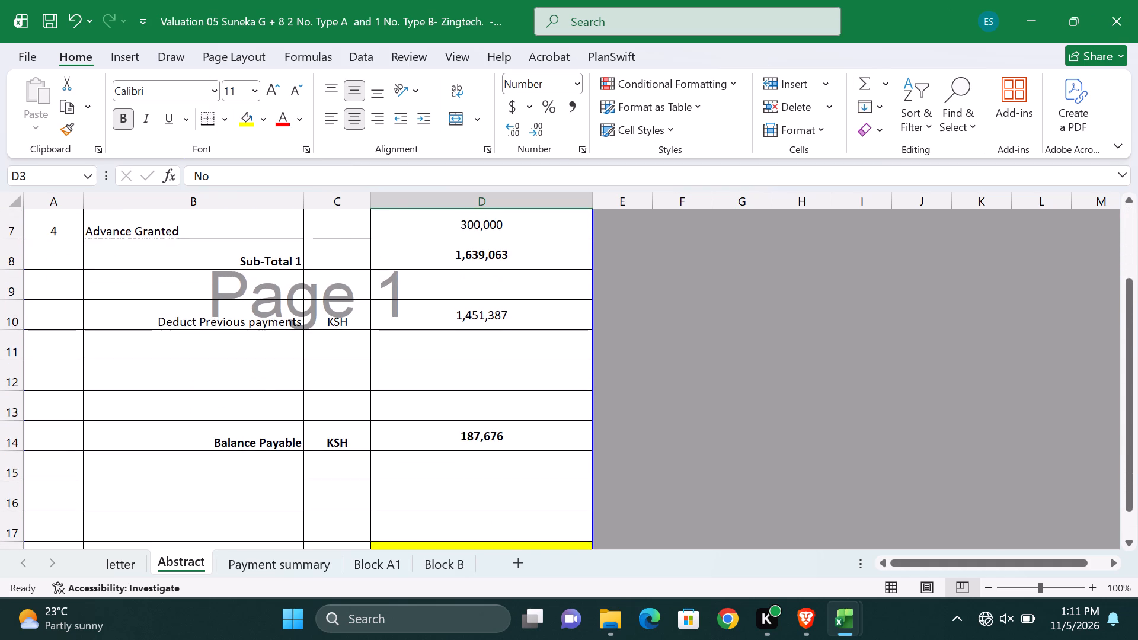
{"action": "scroll", "coordinate": [442, 391], "scroll_direction": "up", "scroll_amount": 2}
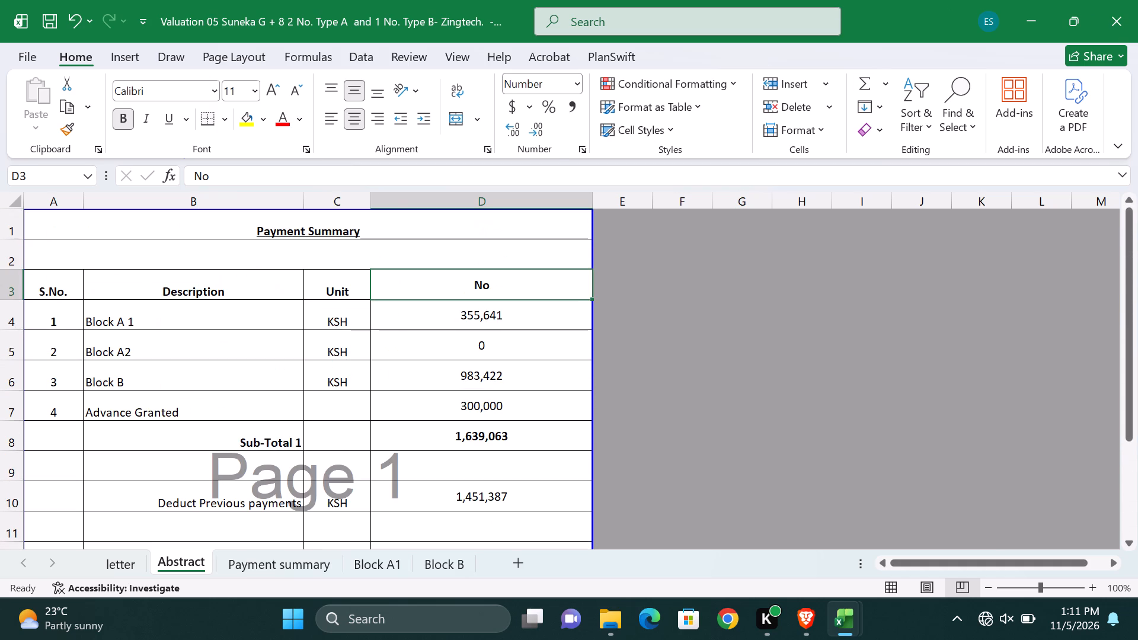
{"action": "scroll", "coordinate": [411, 420], "scroll_direction": "down", "scroll_amount": 1}
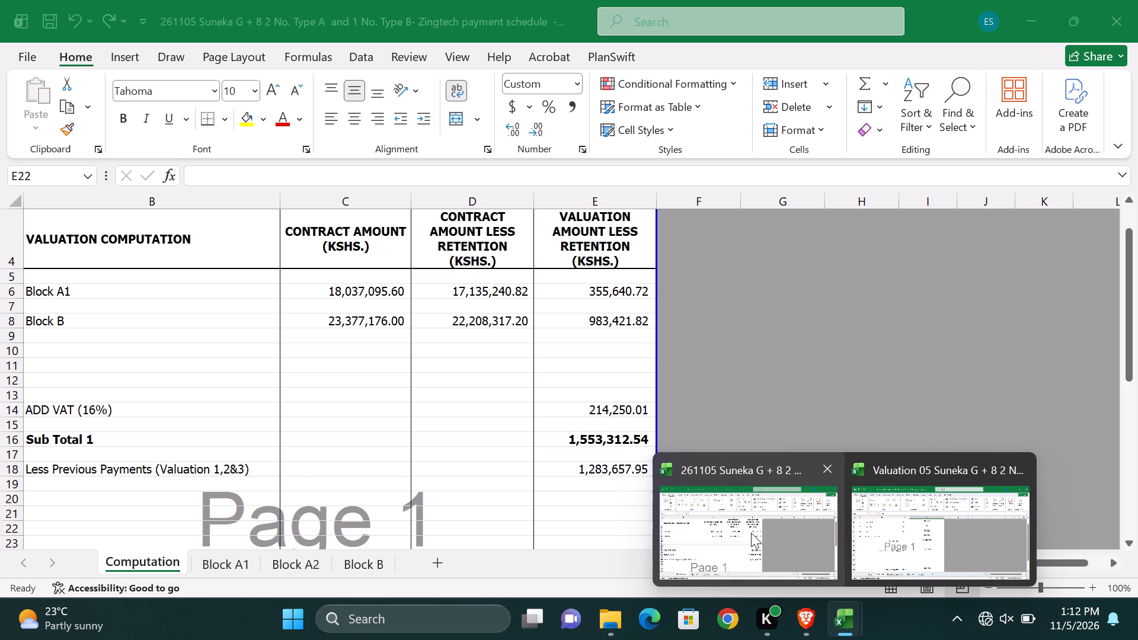
Insert two blank rows at row 22 of the letter sheet, between the 16% VAT line and the total.
{"action": "left_click", "coordinate": [940, 520]}
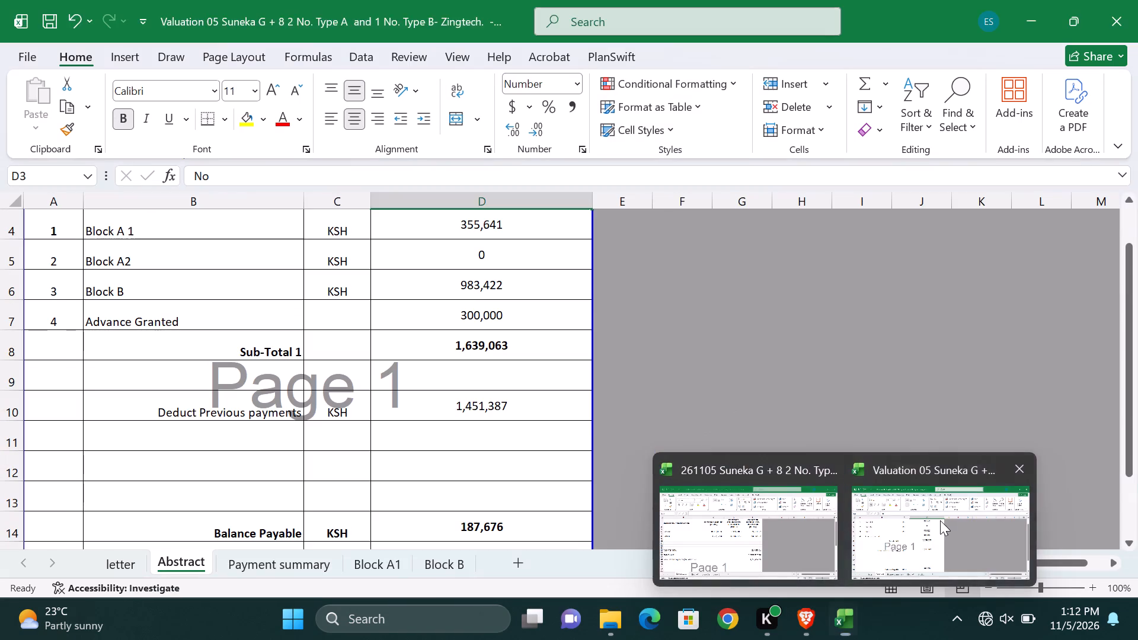
{"action": "left_click", "coordinate": [116, 561]}
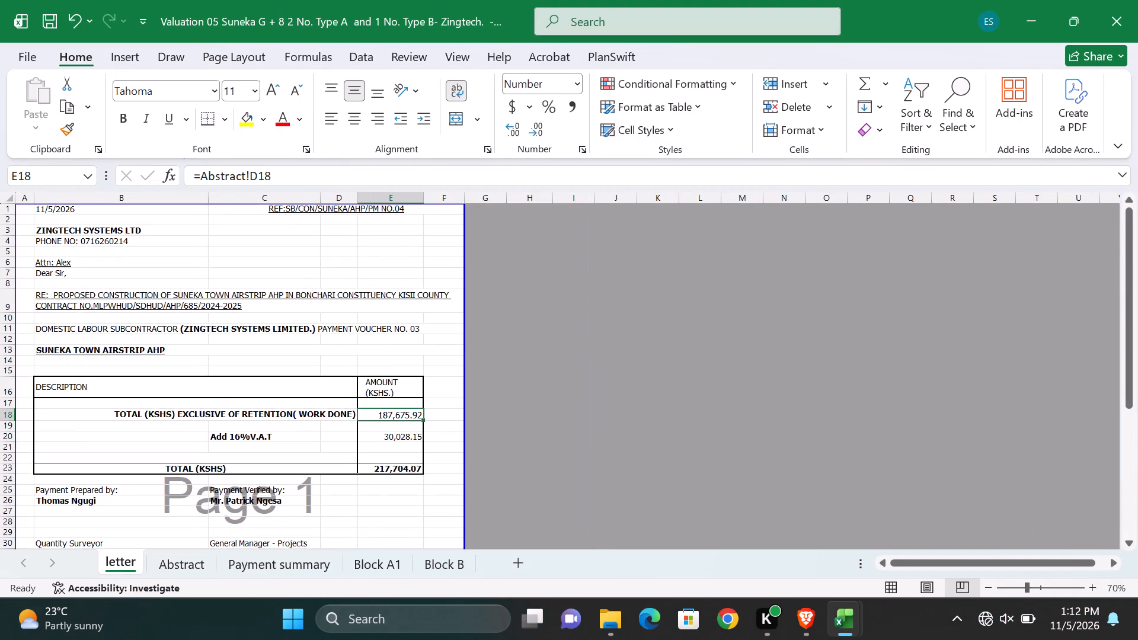
{"action": "left_click", "coordinate": [6, 457]}
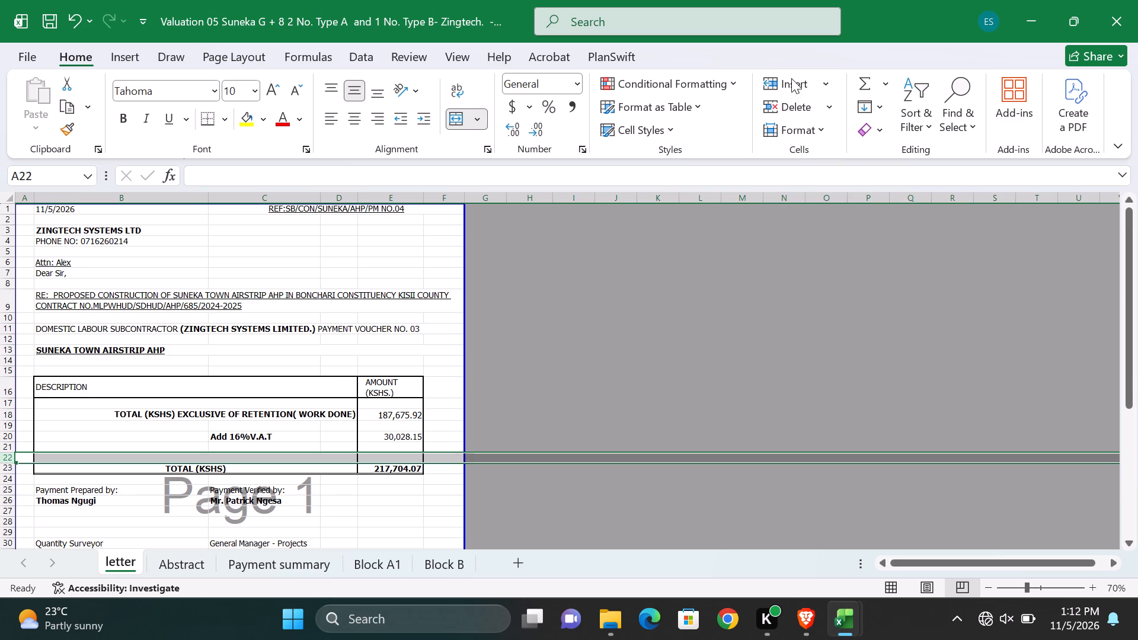
{"action": "left_click", "coordinate": [791, 88]}
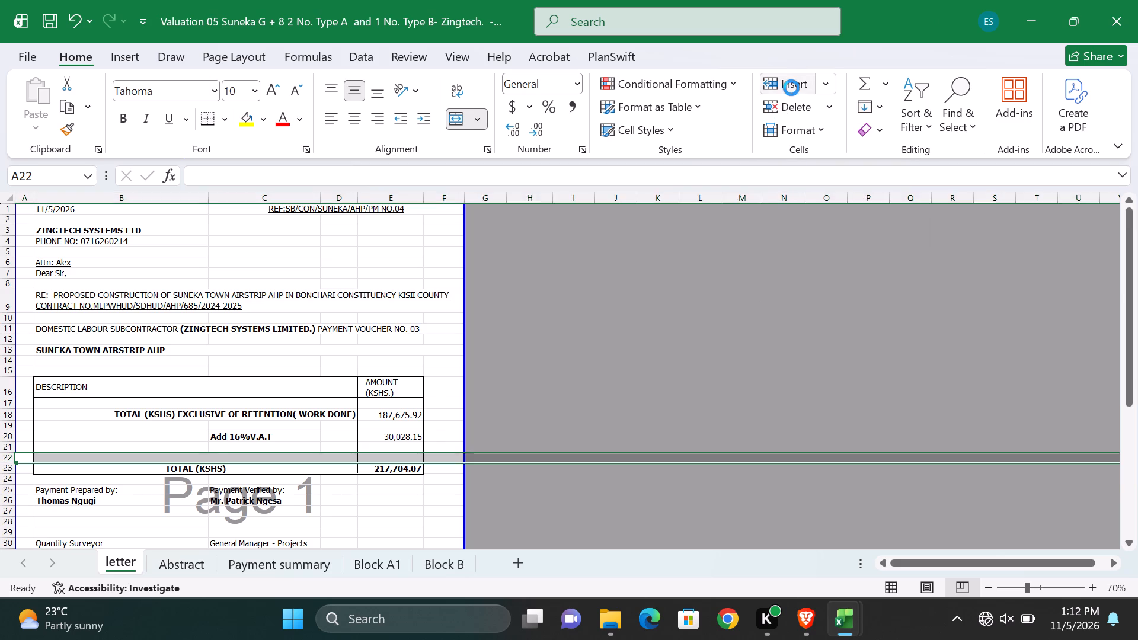
{"action": "left_click", "coordinate": [288, 443]}
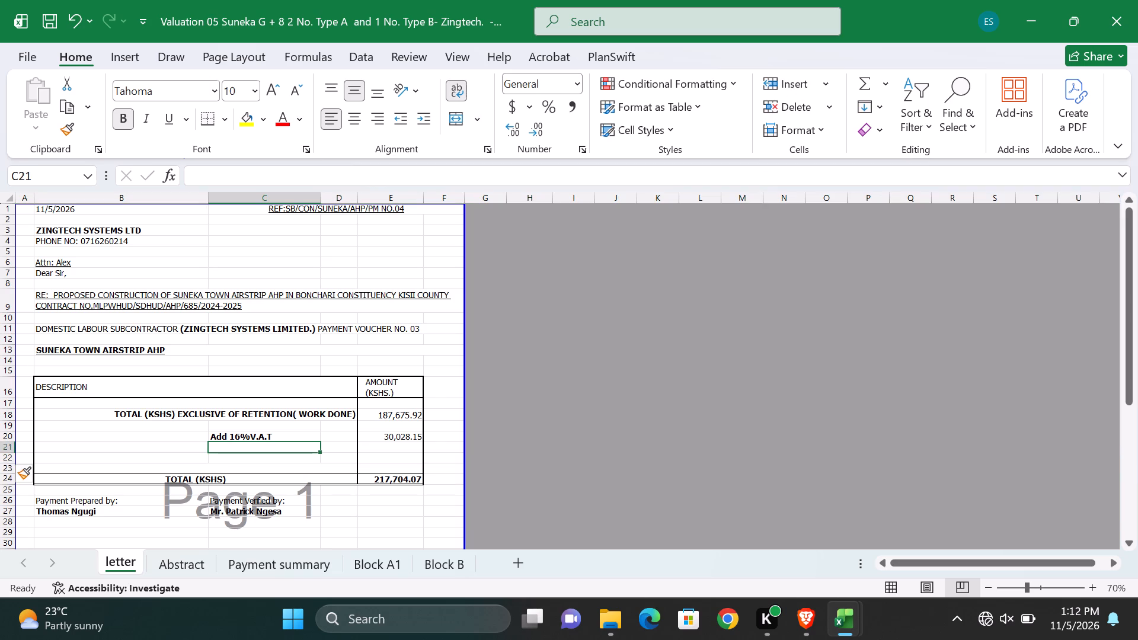
{"action": "left_click", "coordinate": [85, 457]}
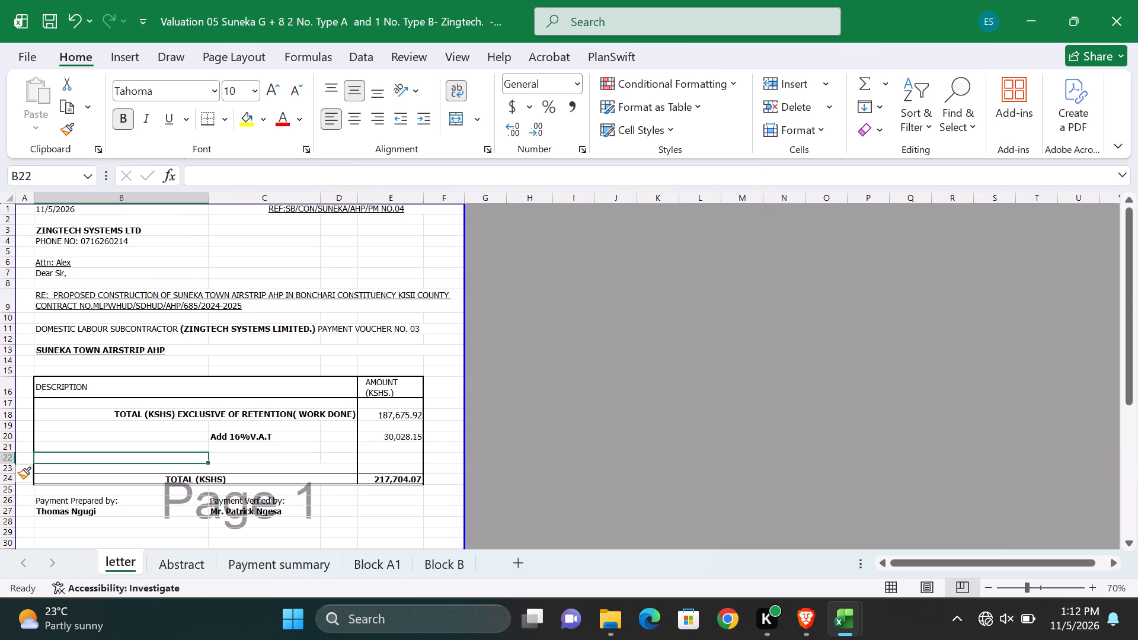
{"action": "left_click", "coordinate": [212, 414]}
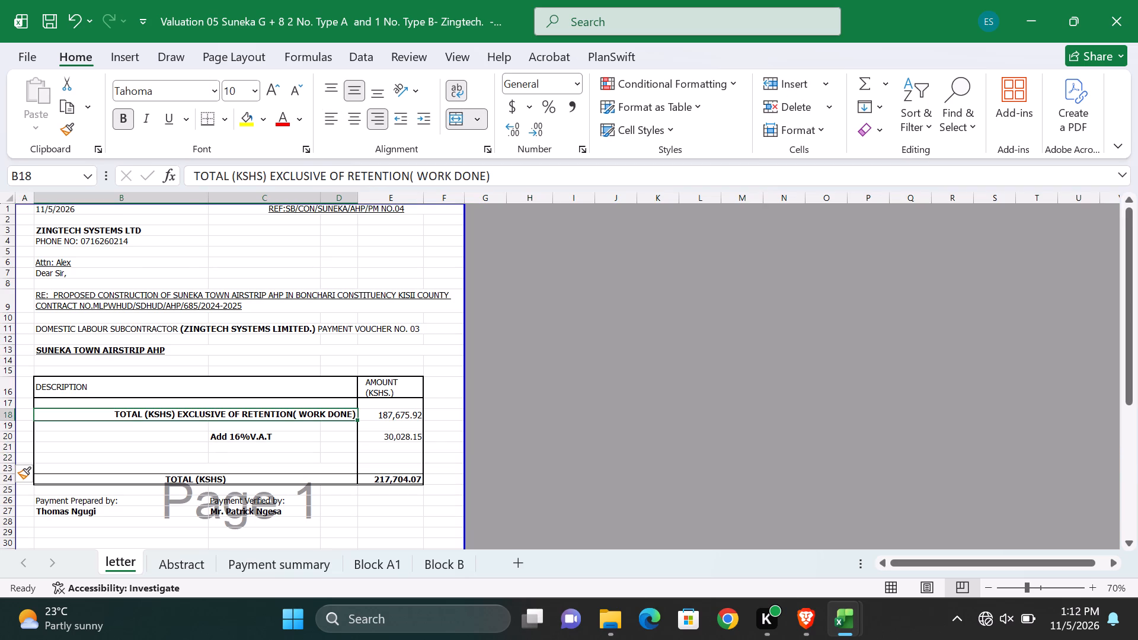
{"action": "left_click_drag", "start_coordinate": [75, 456], "coordinate": [260, 456]}
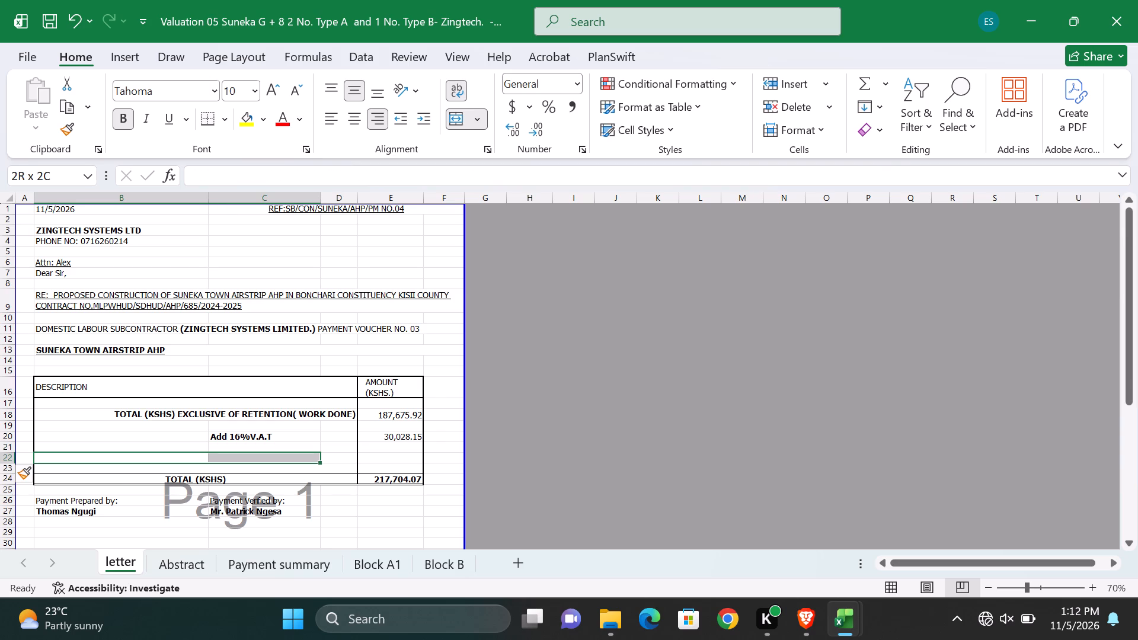
{"action": "left_click_drag", "start_coordinate": [260, 456], "coordinate": [309, 456]}
{"action": "left_click", "coordinate": [477, 426]}
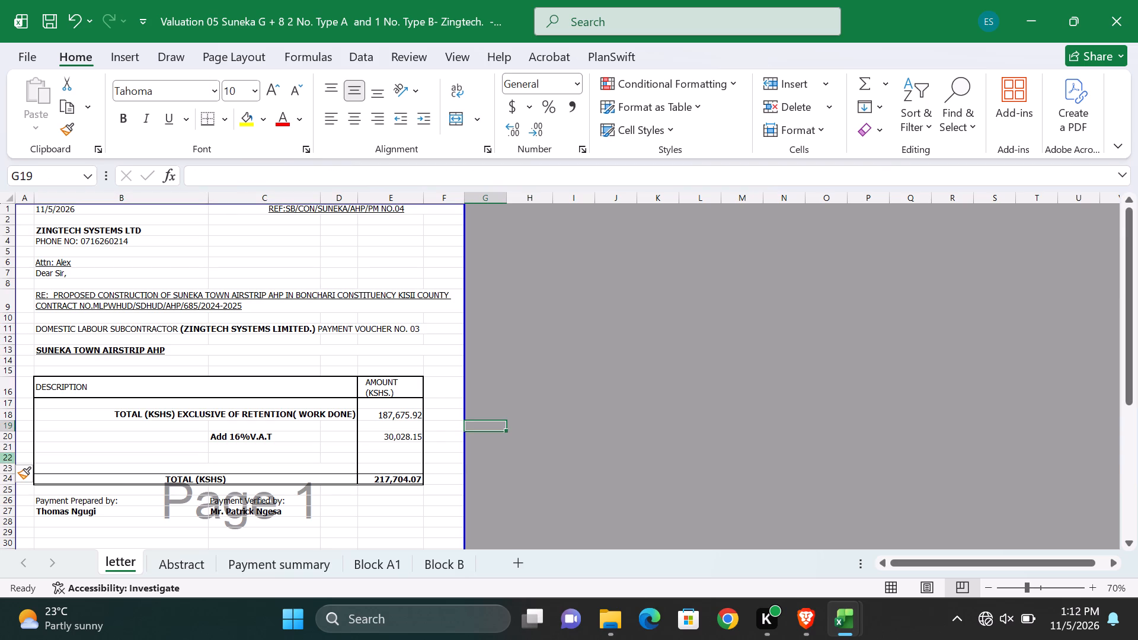
{"action": "left_click", "coordinate": [5, 457]}
{"action": "left_click", "coordinate": [794, 79]}
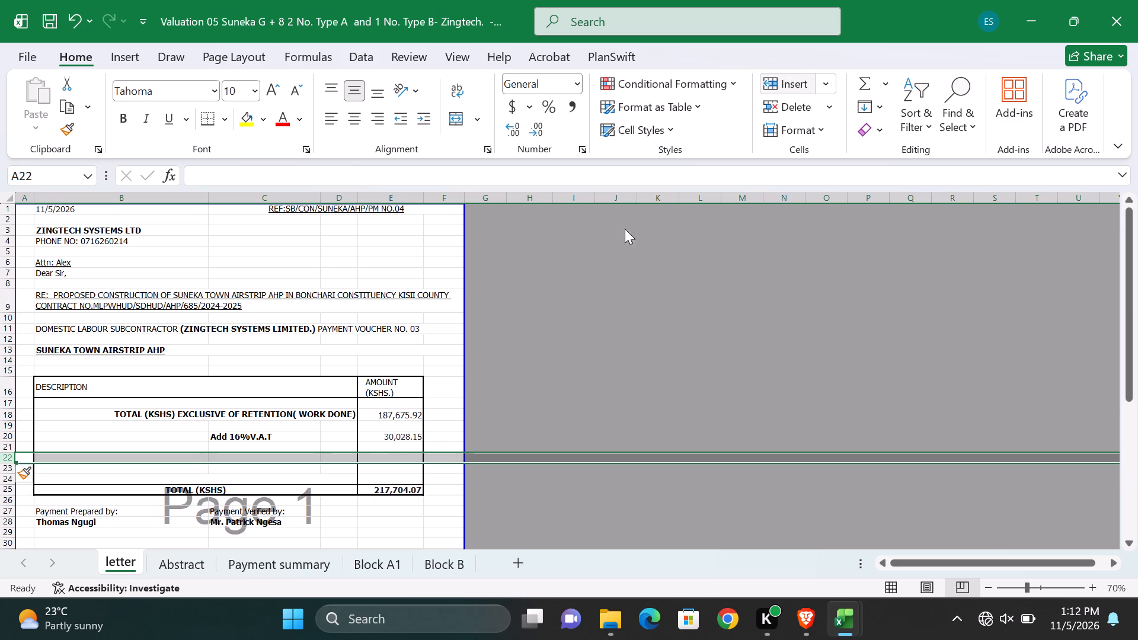
Merge and centre cells B22 to D22 in the letter's amount table, below the 16% VAT line.
{"action": "scroll", "coordinate": [328, 378], "scroll_direction": "down", "scroll_amount": 8}
{"action": "scroll", "coordinate": [324, 381], "scroll_direction": "up", "scroll_amount": 4}
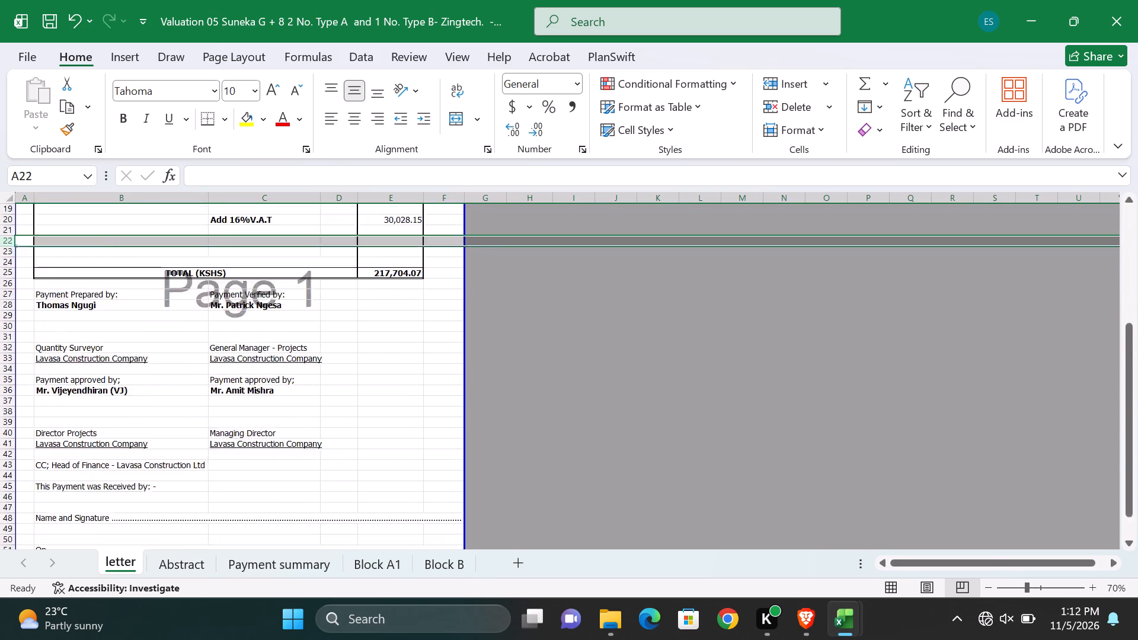
{"action": "scroll", "coordinate": [324, 381], "scroll_direction": "up", "scroll_amount": 2}
{"action": "left_click", "coordinate": [342, 402]}
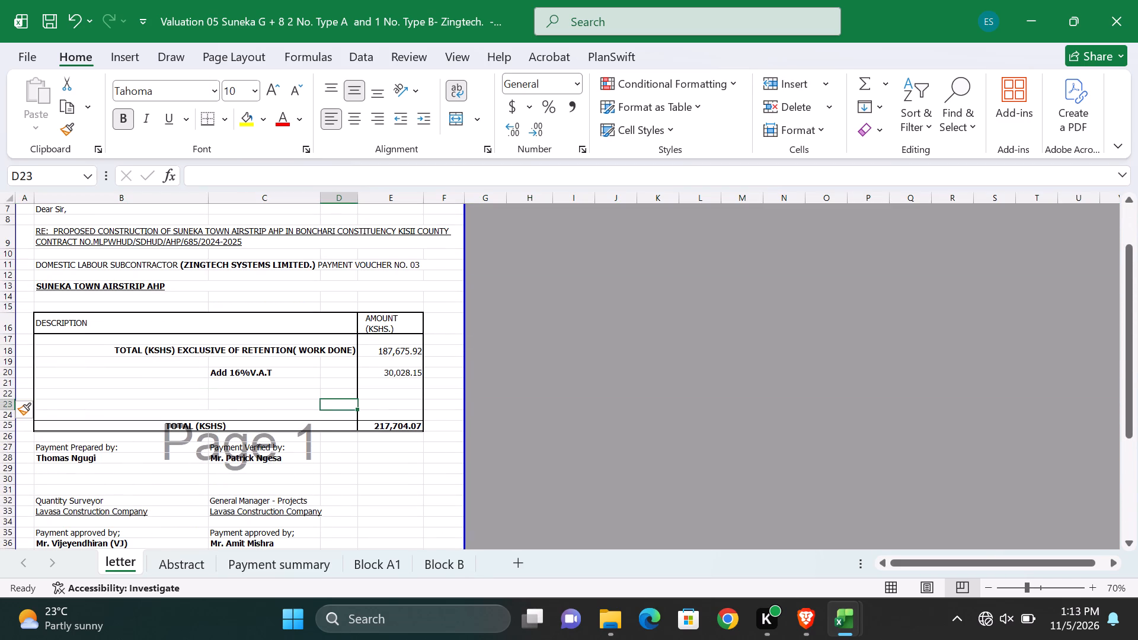
{"action": "left_click_drag", "start_coordinate": [117, 395], "coordinate": [286, 386]}
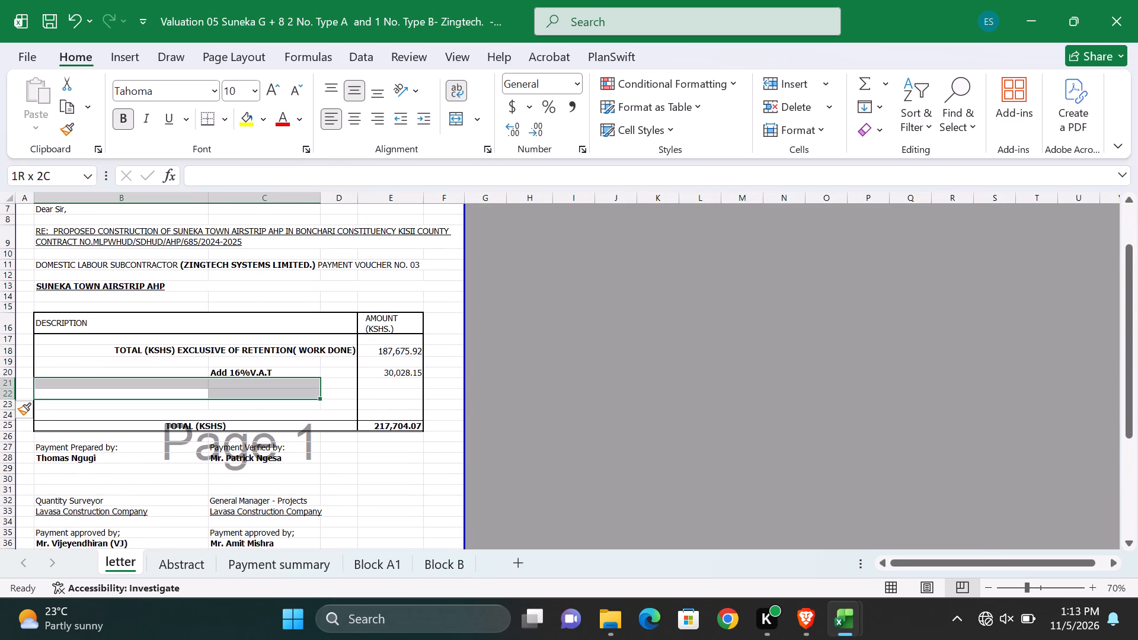
{"action": "left_click_drag", "start_coordinate": [286, 386], "coordinate": [334, 391]}
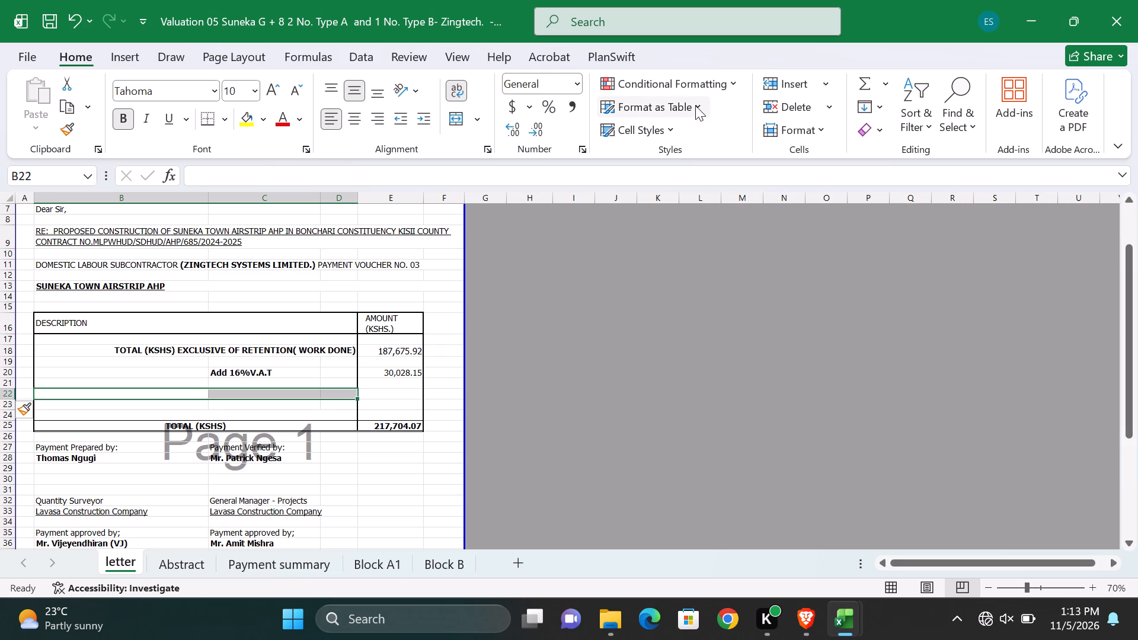
{"action": "left_click", "coordinate": [456, 116]}
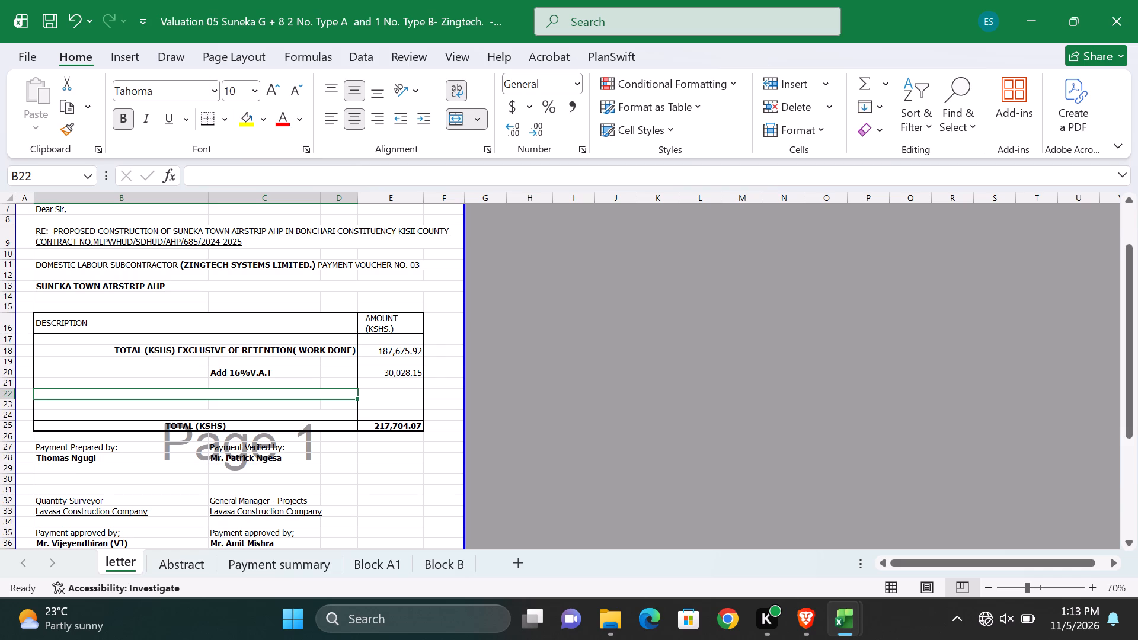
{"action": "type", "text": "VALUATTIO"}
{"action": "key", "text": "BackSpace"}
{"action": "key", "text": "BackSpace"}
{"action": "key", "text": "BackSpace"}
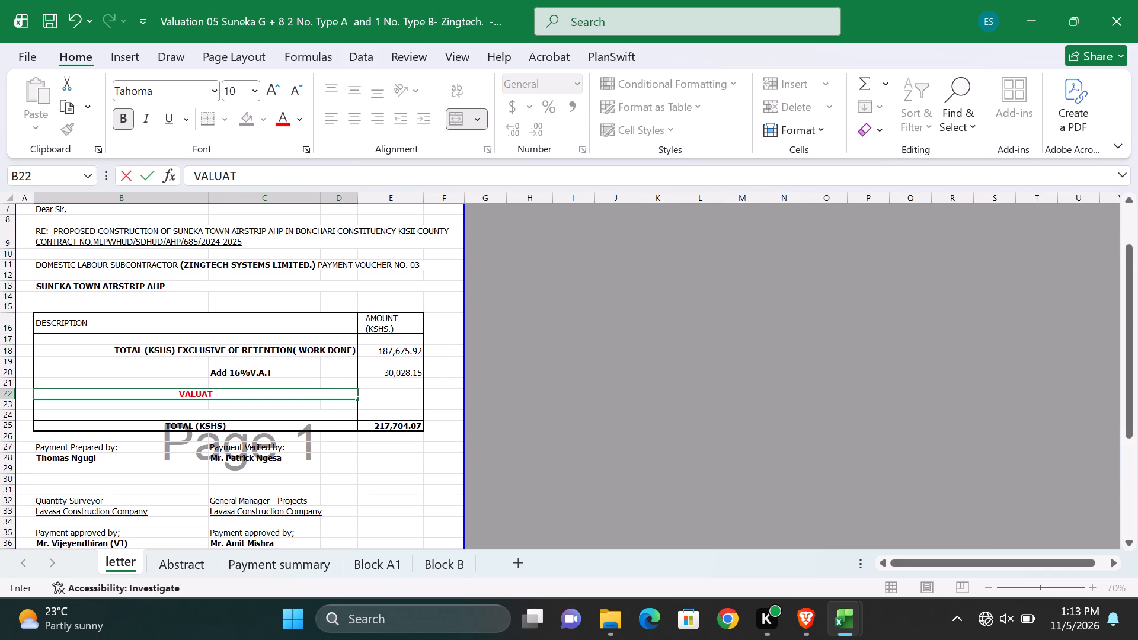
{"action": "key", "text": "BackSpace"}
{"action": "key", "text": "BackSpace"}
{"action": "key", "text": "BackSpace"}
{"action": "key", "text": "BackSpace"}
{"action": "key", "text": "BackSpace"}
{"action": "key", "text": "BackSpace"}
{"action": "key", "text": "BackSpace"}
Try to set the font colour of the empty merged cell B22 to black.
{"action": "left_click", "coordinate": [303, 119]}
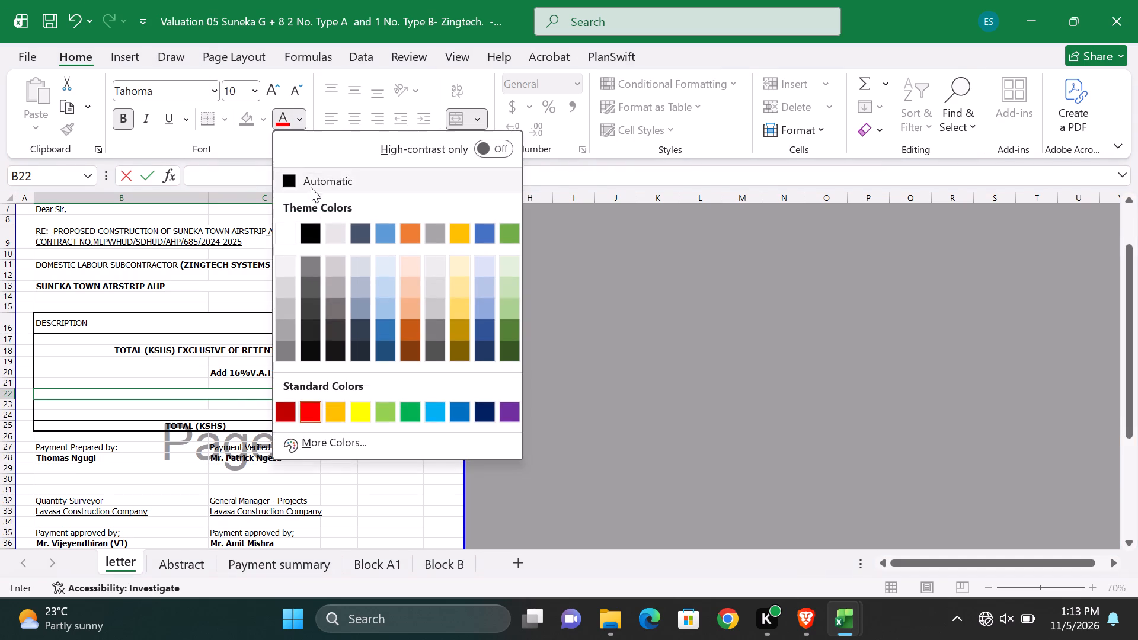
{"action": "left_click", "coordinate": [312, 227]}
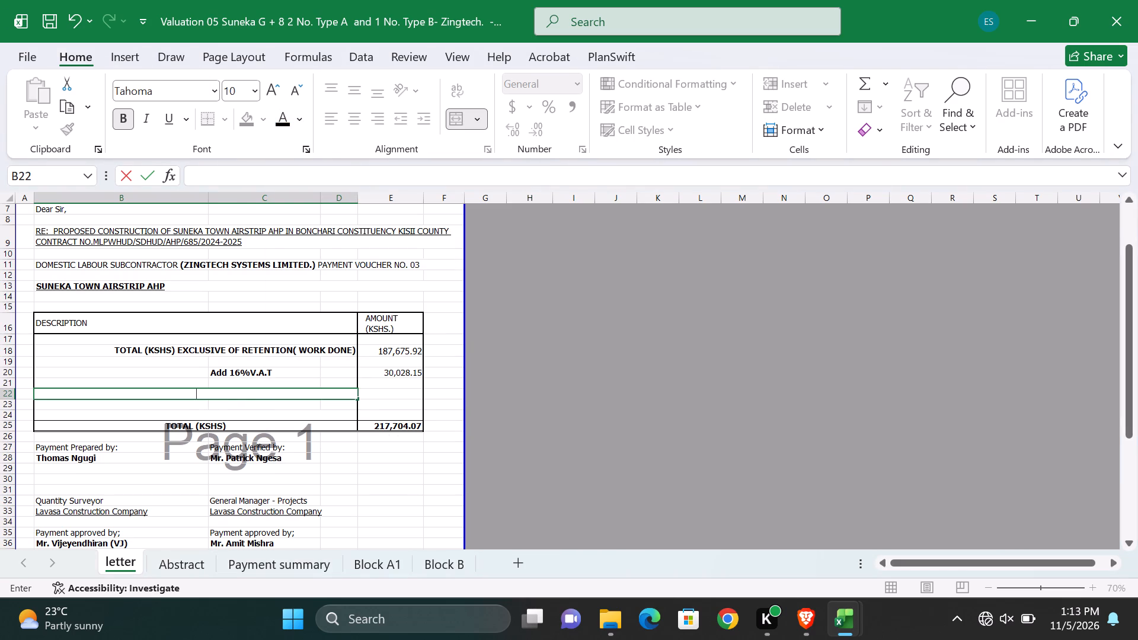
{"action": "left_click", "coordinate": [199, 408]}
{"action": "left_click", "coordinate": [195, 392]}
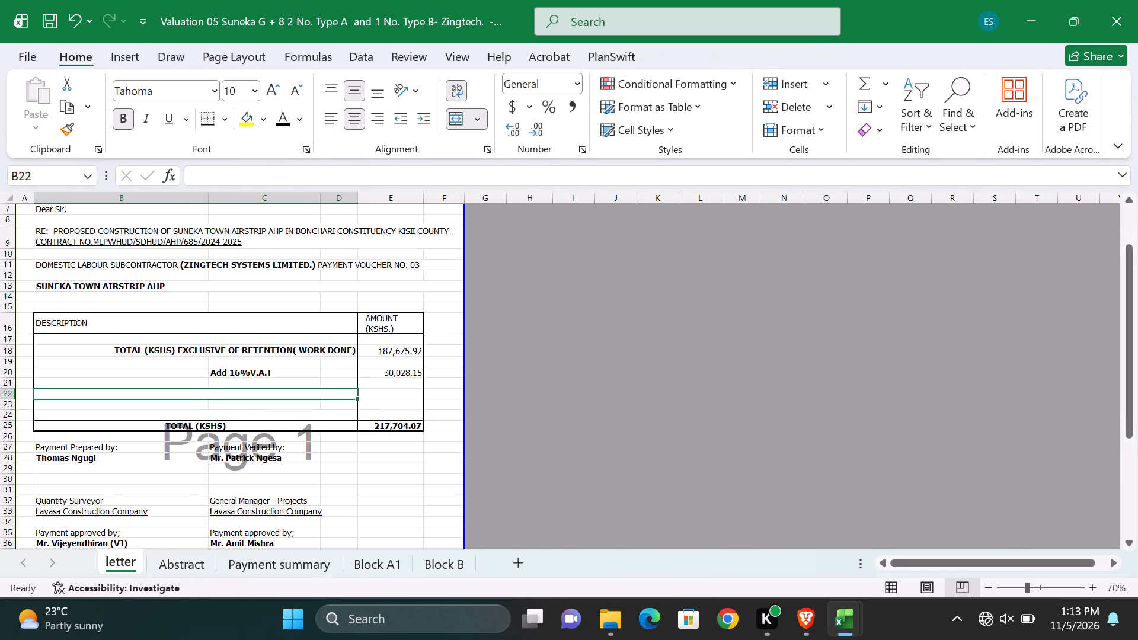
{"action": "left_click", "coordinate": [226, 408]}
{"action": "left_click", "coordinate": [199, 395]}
Enter VALUATION as the description in merged cell B22 of the letter's amount table.
{"action": "type", "text": "VALUATION"}
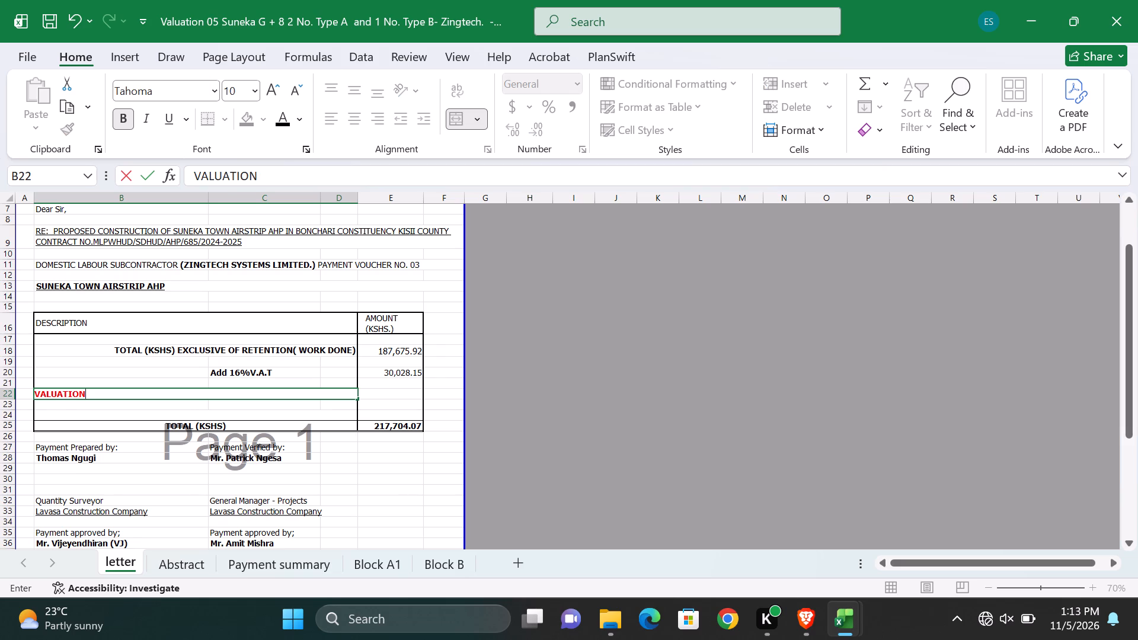
{"action": "left_click", "coordinate": [131, 420]}
{"action": "left_click", "coordinate": [156, 396]}
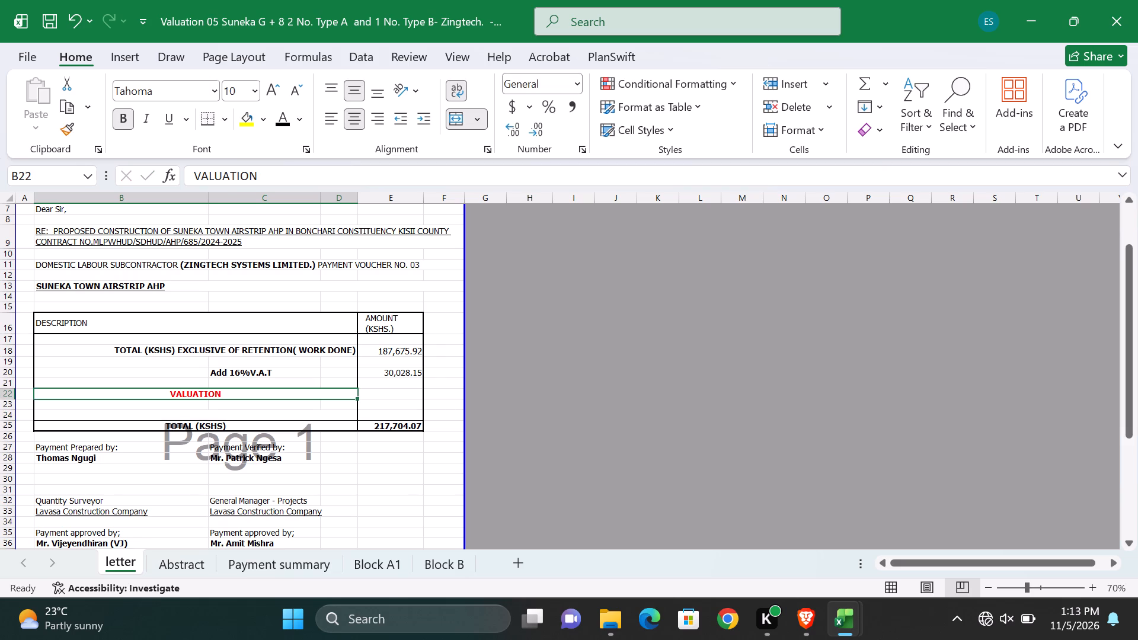
Change the font colour of the VALUATION description in row 22 to black.
{"action": "left_click", "coordinate": [245, 391]}
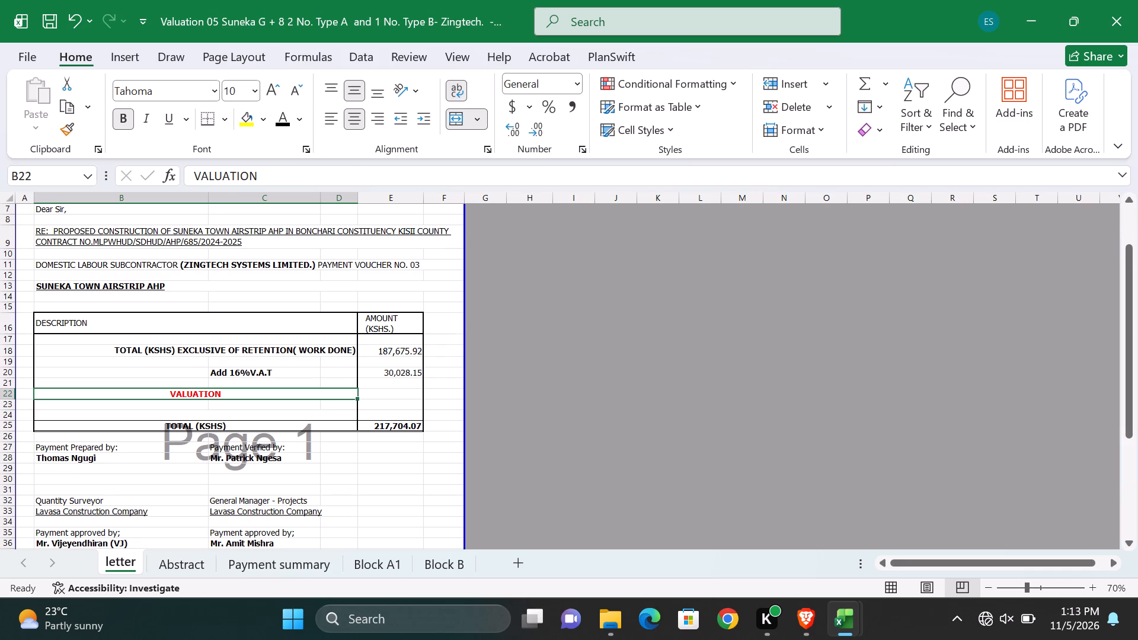
{"action": "left_click", "coordinate": [283, 413]}
{"action": "left_click", "coordinate": [266, 396]}
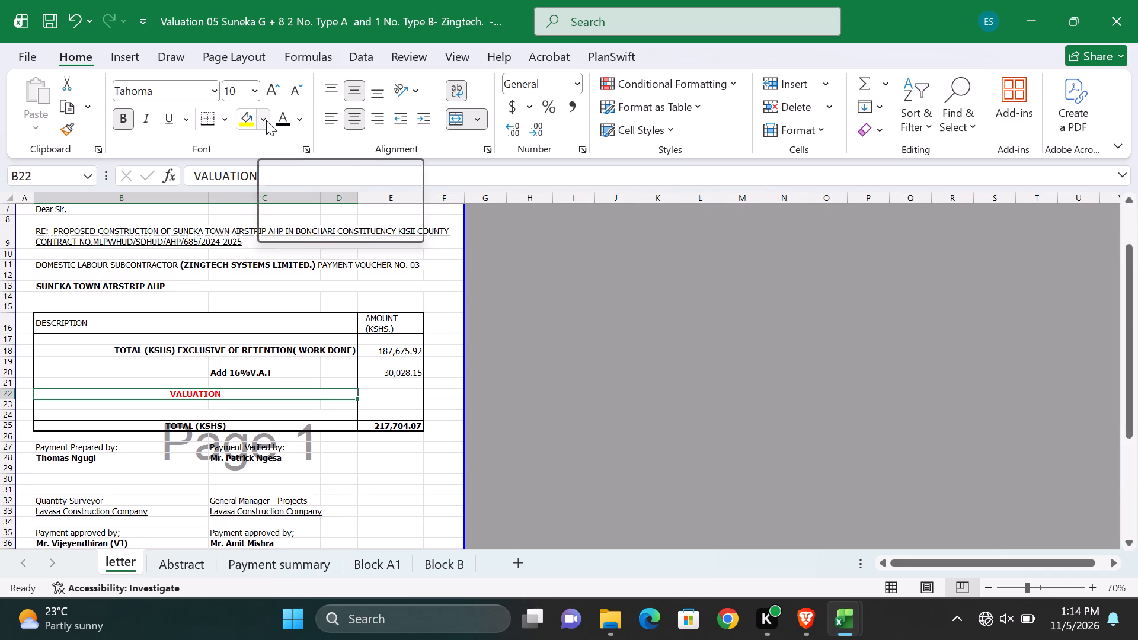
{"action": "left_click", "coordinate": [299, 124]}
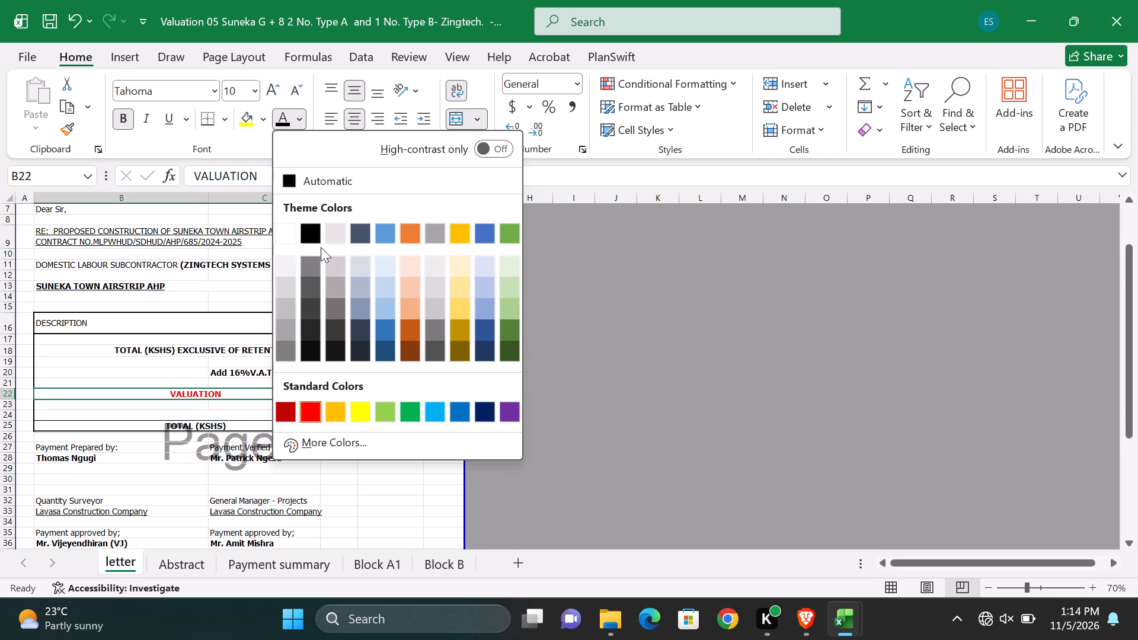
{"action": "left_click", "coordinate": [314, 232]}
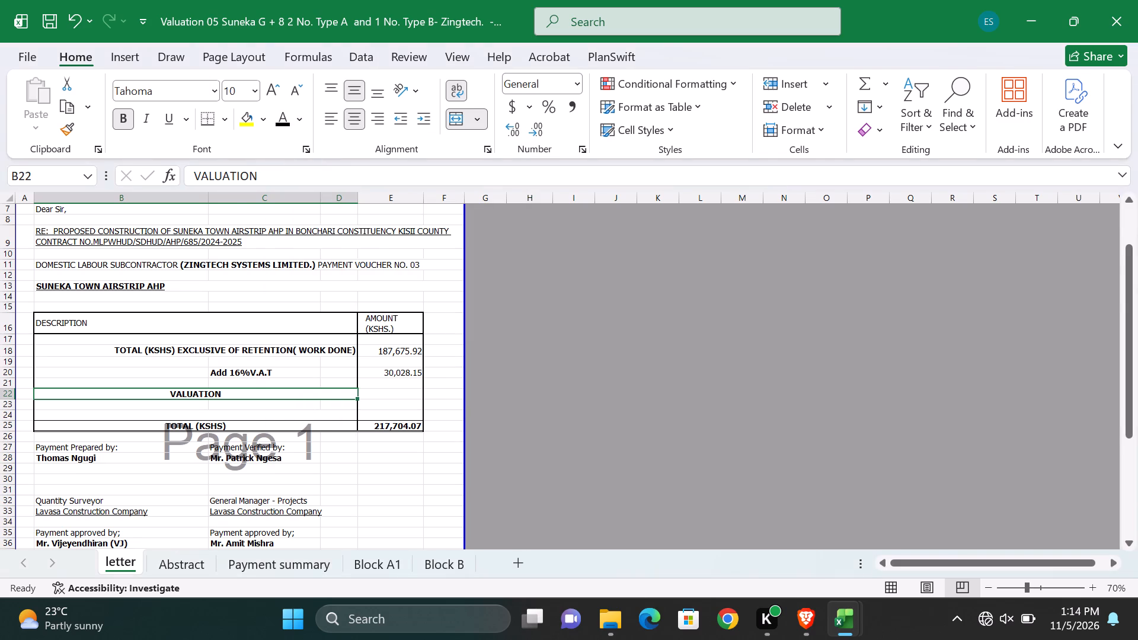
Extend the row 22 description so that it reads VALUATION NO. 1 (16% V.A.T).
{"action": "left_click", "coordinate": [260, 391]}
{"action": "double_click", "coordinate": [247, 394]}
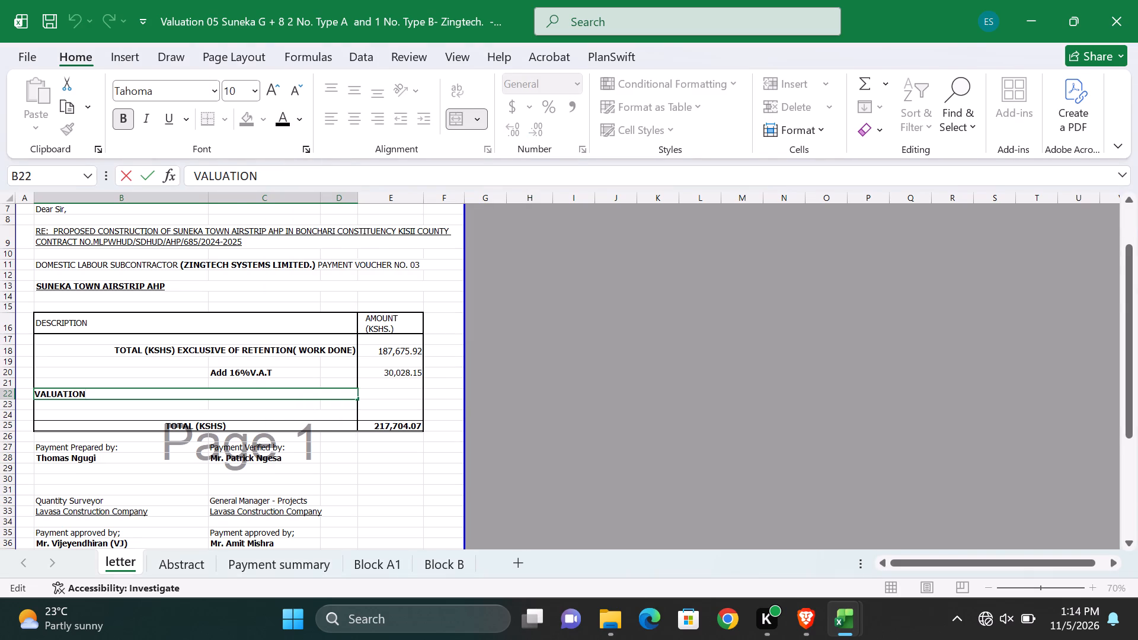
{"action": "key", "text": "space"}
{"action": "type", "text": "NO"}
{"action": "type", "text": ". 1"}
{"action": "key", "text": "space"}
{"action": "key", "text": "shift+parenleft"}
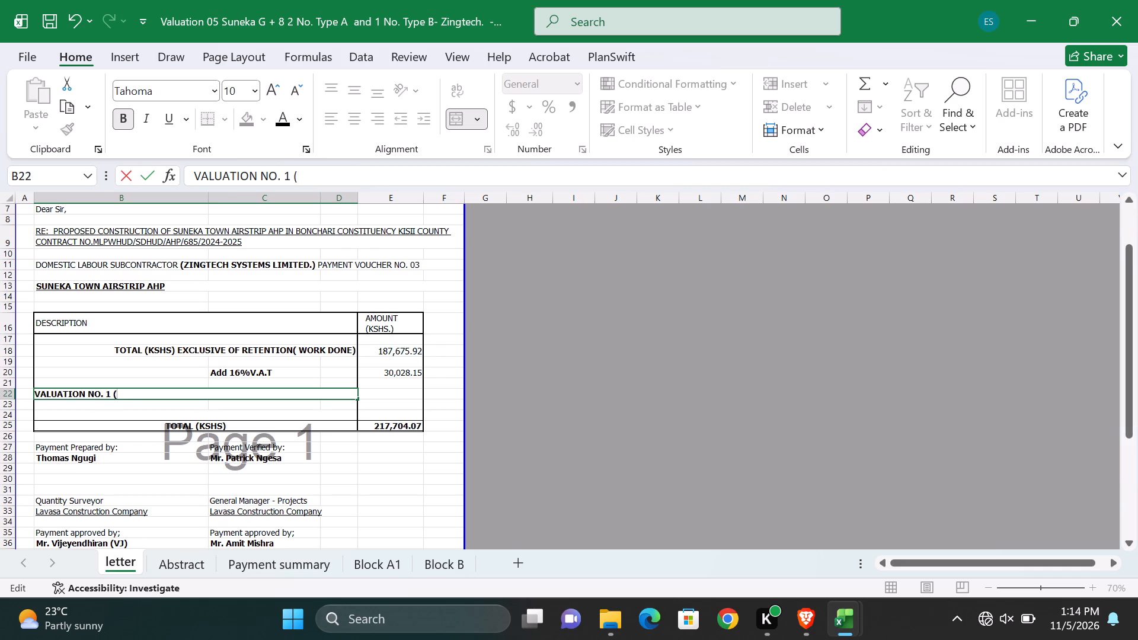
{"action": "key", "text": "v"}
{"action": "type", "text": ".A"}
{"action": "key", "text": "period"}
{"action": "key", "text": "t"}
{"action": "key", "text": "Left"}
{"action": "key", "text": "Left"}
{"action": "key", "text": "Left"}
{"action": "key", "text": "Left"}
{"action": "key", "text": "Left"}
{"action": "key", "text": "1"}
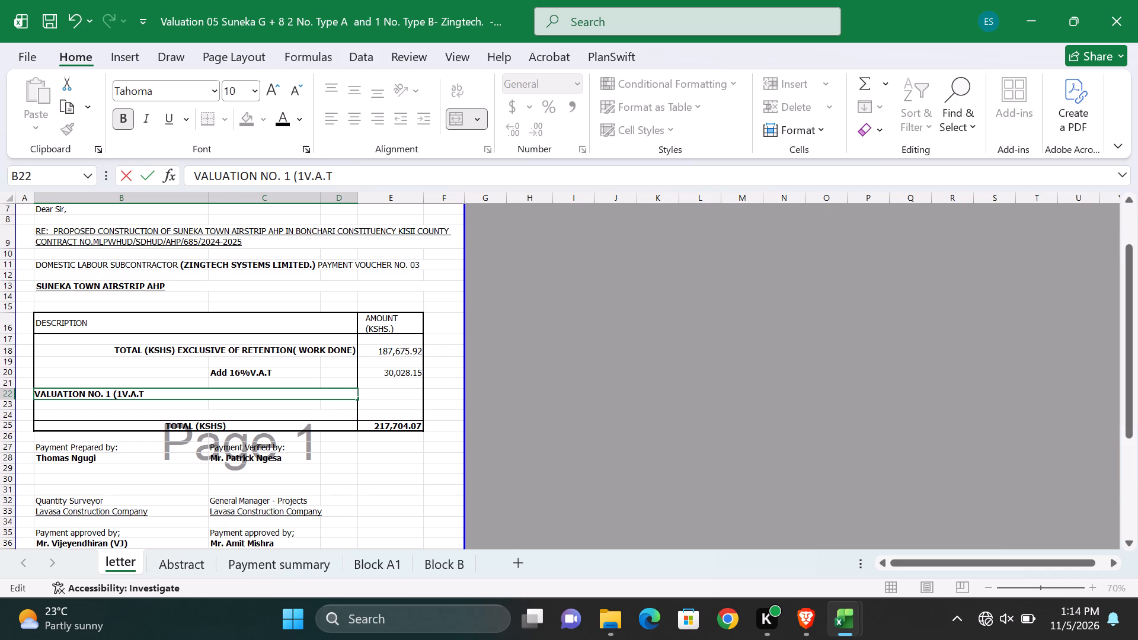
{"action": "key", "text": "6"}
{"action": "key", "text": "shift+percent"}
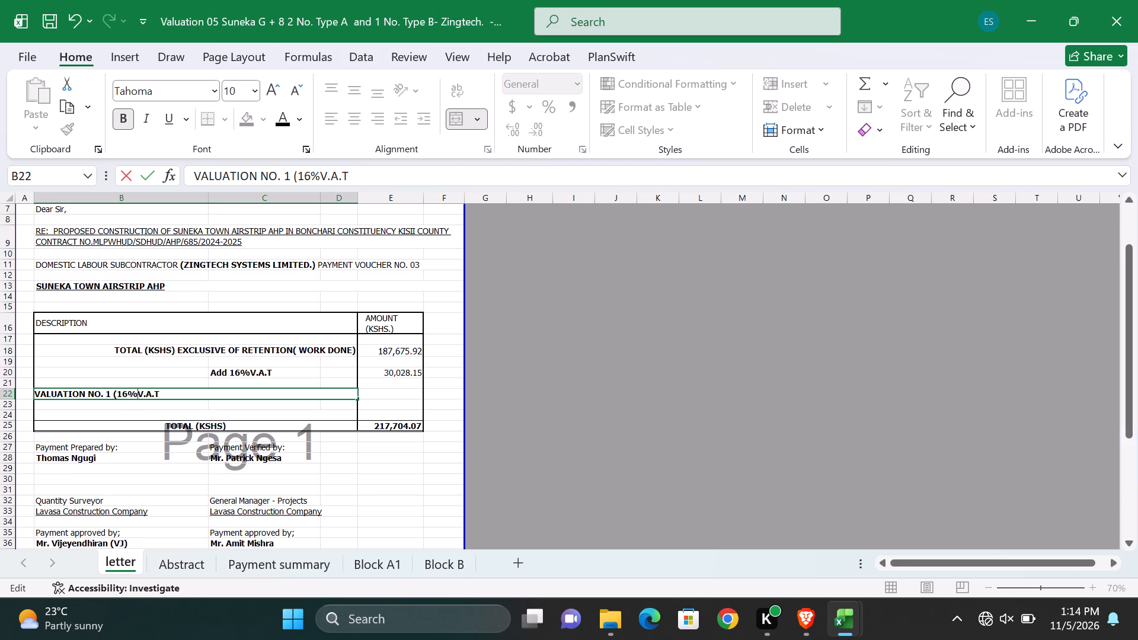
{"action": "key", "text": "space"}
{"action": "left_click", "coordinate": [175, 391]}
{"action": "key", "text": "ctrl+0"}
{"action": "key", "text": "shift+parenright"}
{"action": "left_click", "coordinate": [171, 360]}
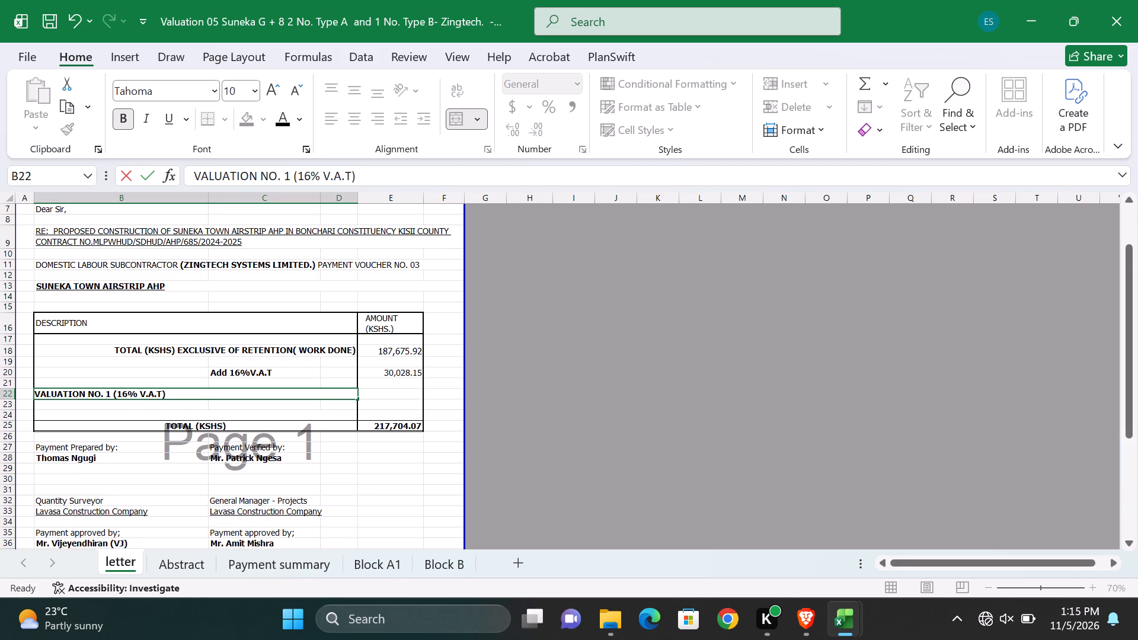
Calculate the VALUATION NO. 1 amount in letter cell E22 as Payment summary cell C6 multiplied by 0.16.
{"action": "left_click", "coordinate": [389, 392]}
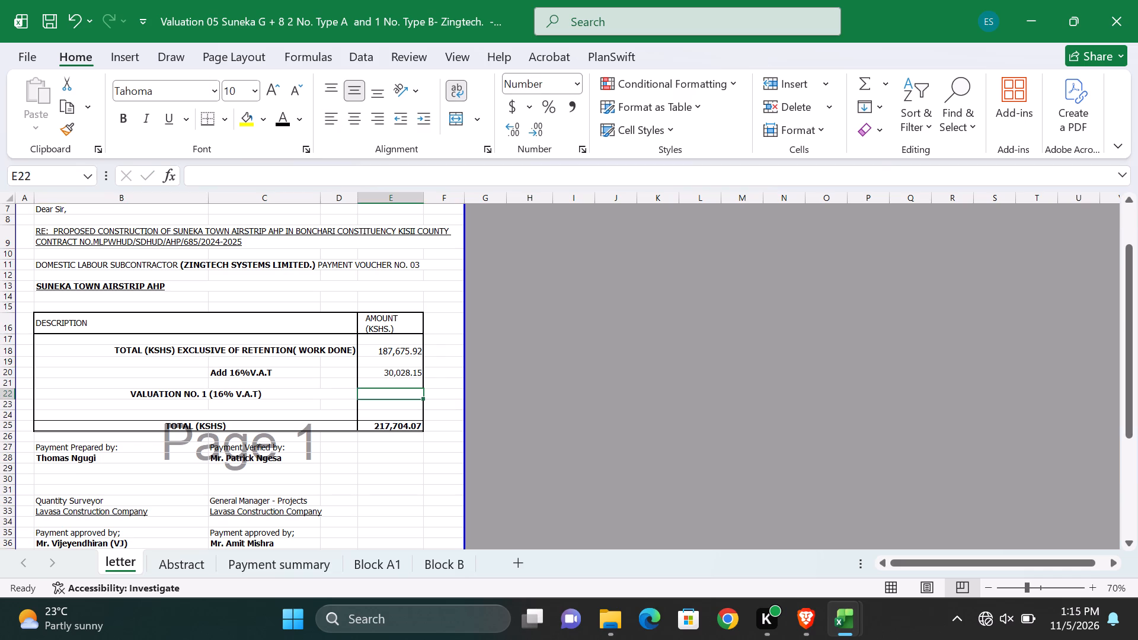
{"action": "key", "text": "equal"}
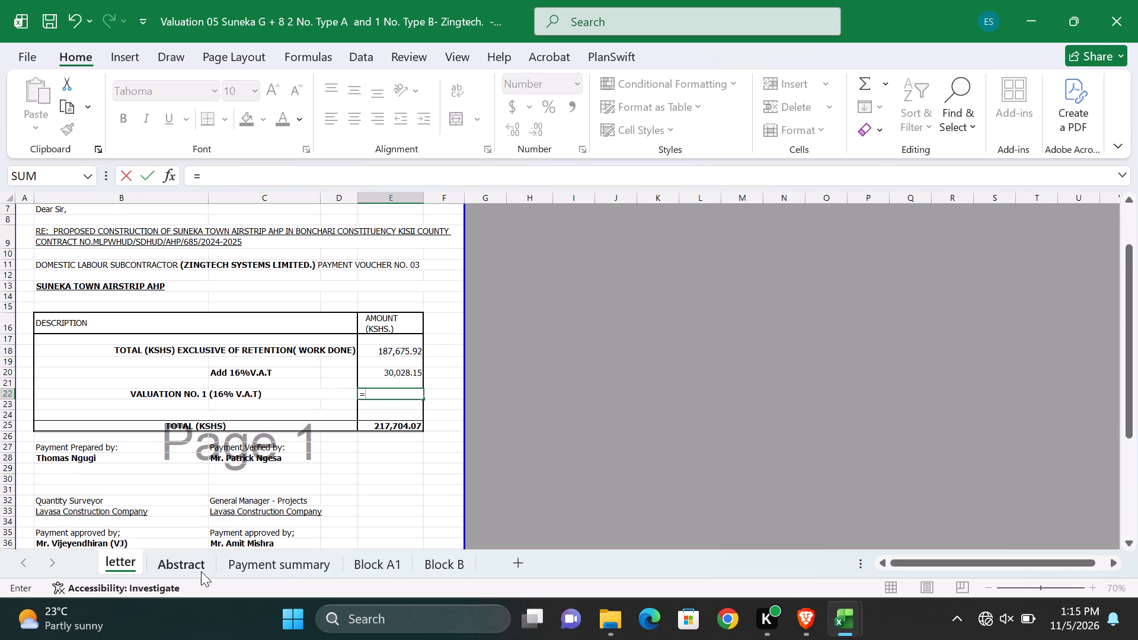
{"action": "left_click", "coordinate": [296, 570]}
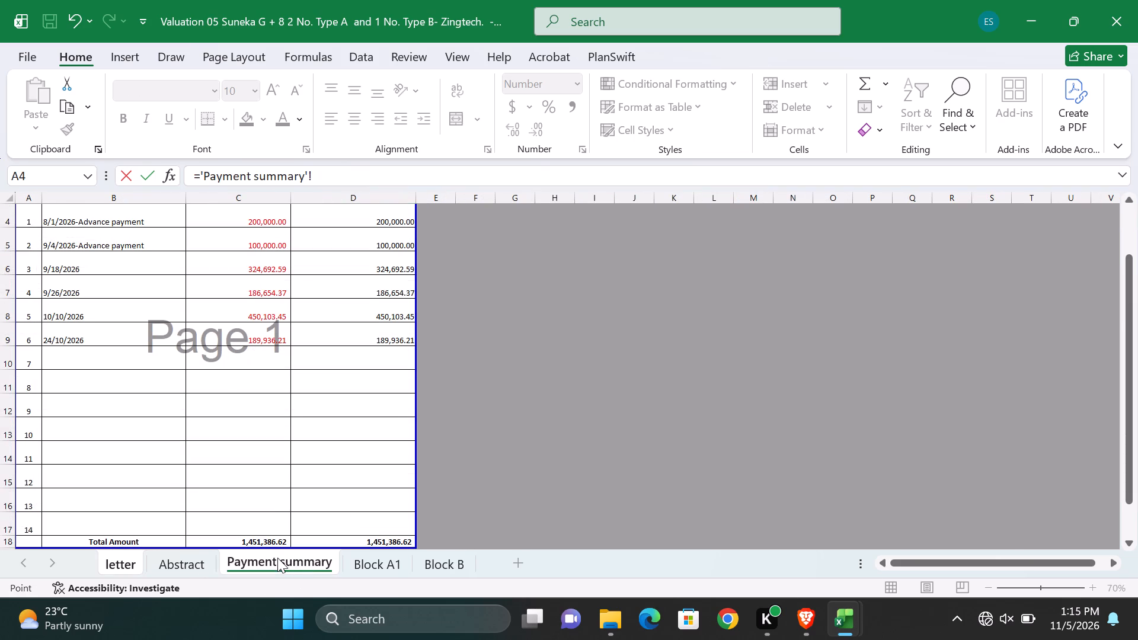
{"action": "left_click", "coordinate": [263, 267]}
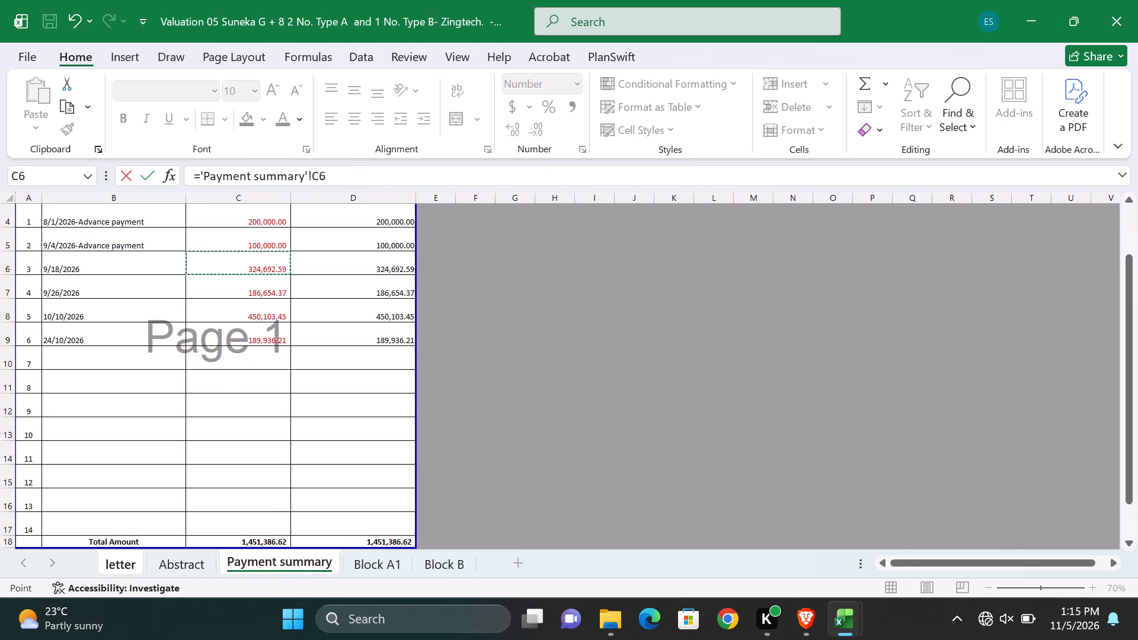
{"action": "left_click", "coordinate": [338, 175]}
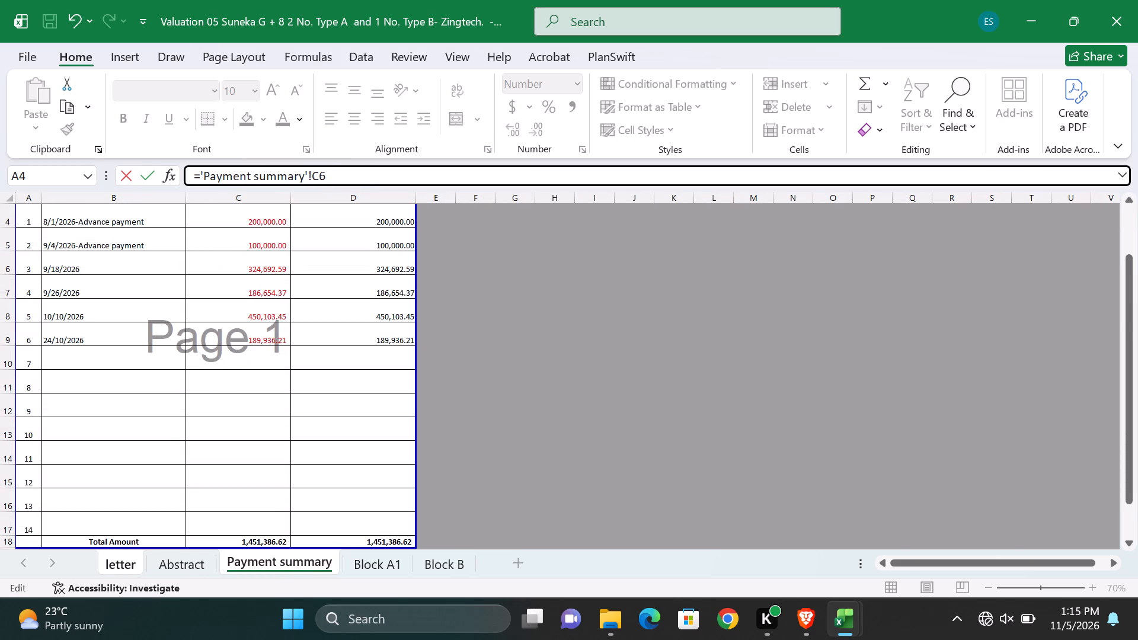
{"action": "key", "text": "shift+asterisk"}
{"action": "key", "text": "0"}
{"action": "type", "text": ".16"}
{"action": "key", "text": "Return"}
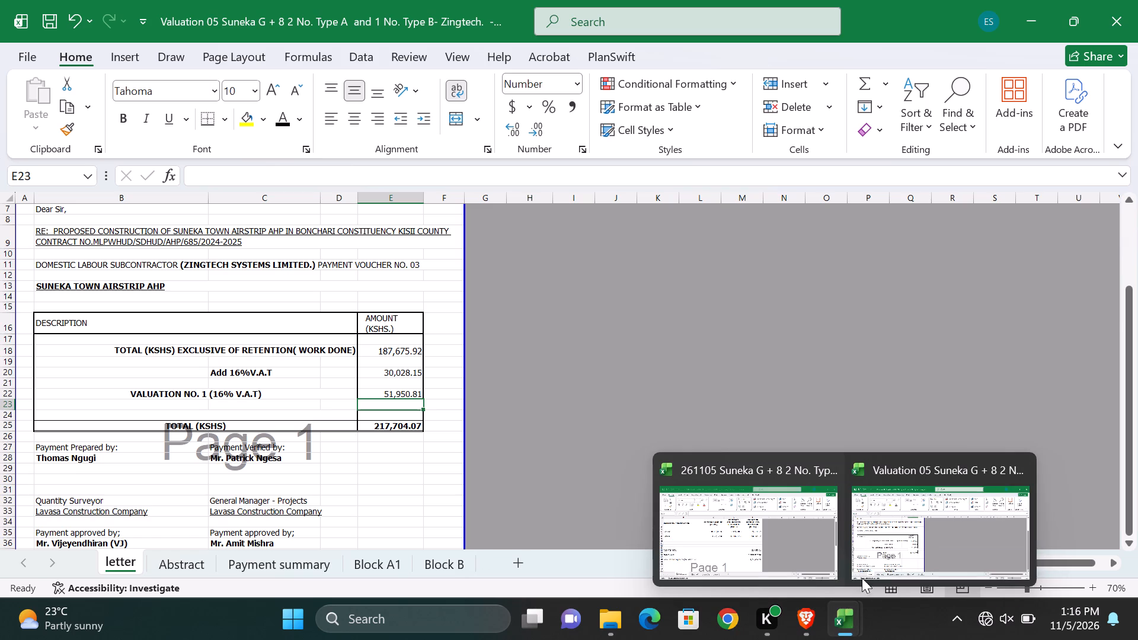
In the payment schedule workbook, inspect the Valuation 1 VAT formula in cell G35 of the Computation sheet.
{"action": "left_click", "coordinate": [769, 549]}
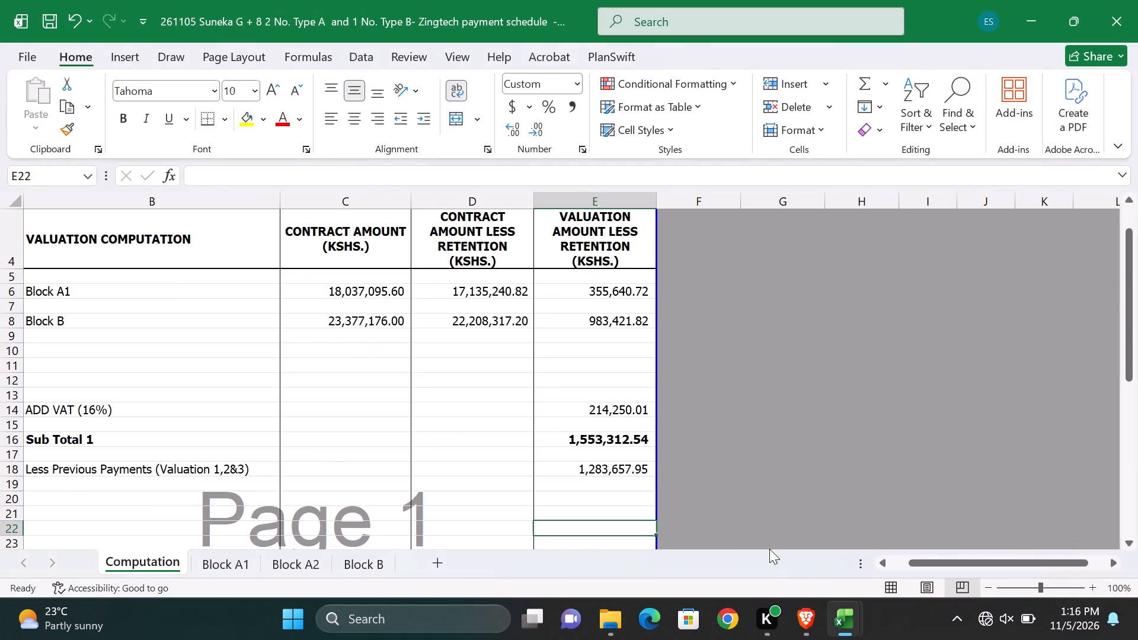
{"action": "scroll", "coordinate": [715, 431], "scroll_direction": "up", "scroll_amount": 1}
{"action": "scroll", "coordinate": [715, 431], "scroll_direction": "down", "scroll_amount": 5}
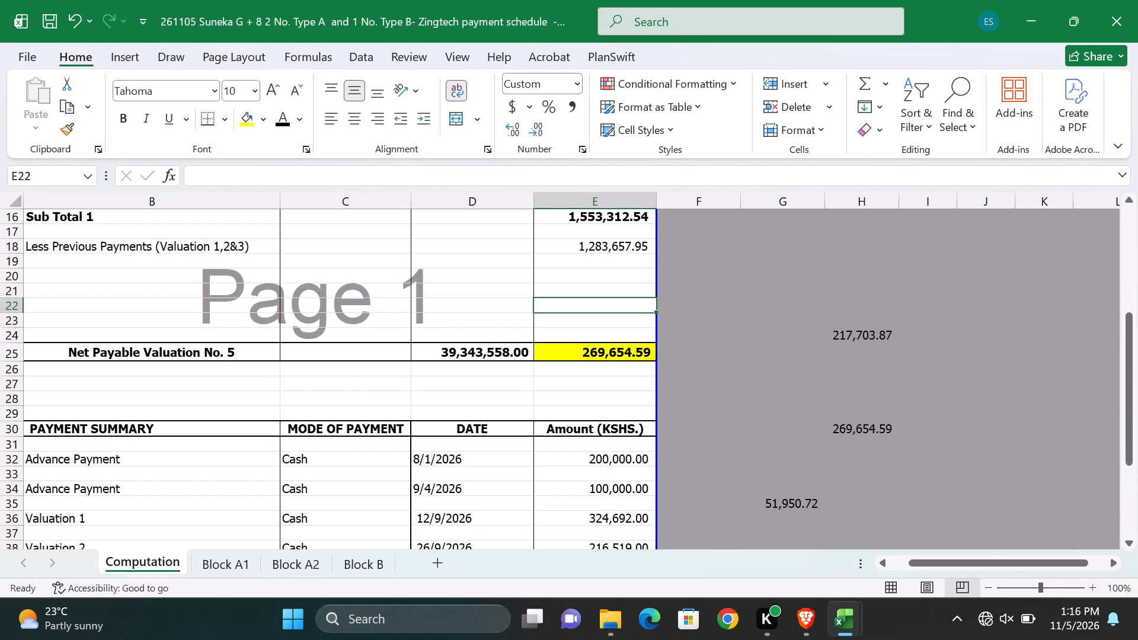
{"action": "scroll", "coordinate": [723, 428], "scroll_direction": "down", "scroll_amount": 1}
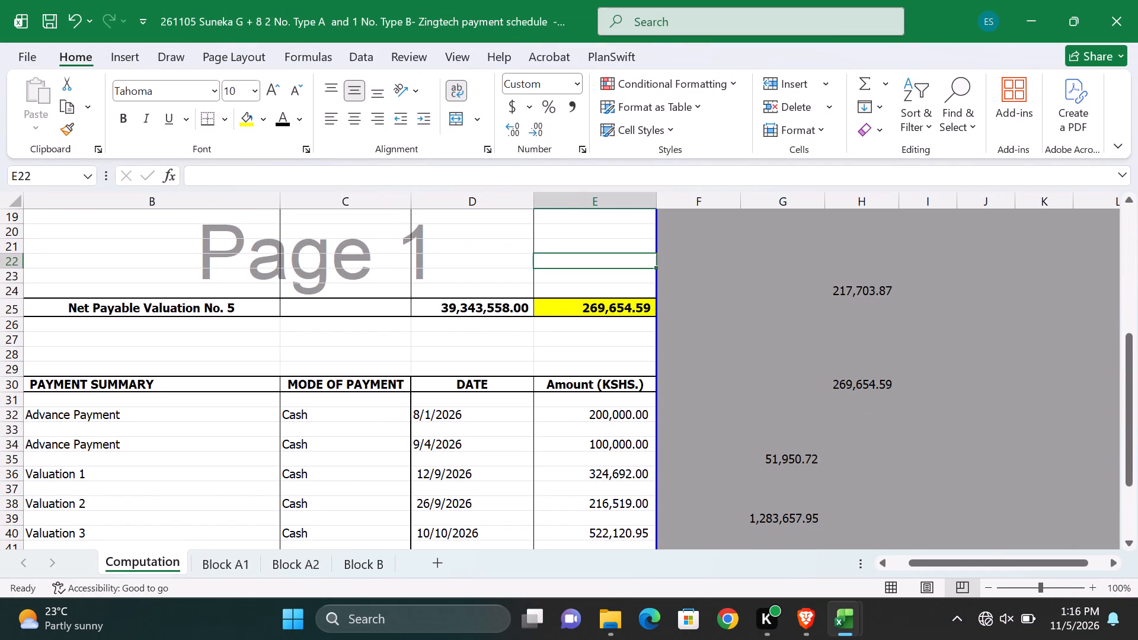
{"action": "left_click", "coordinate": [789, 455]}
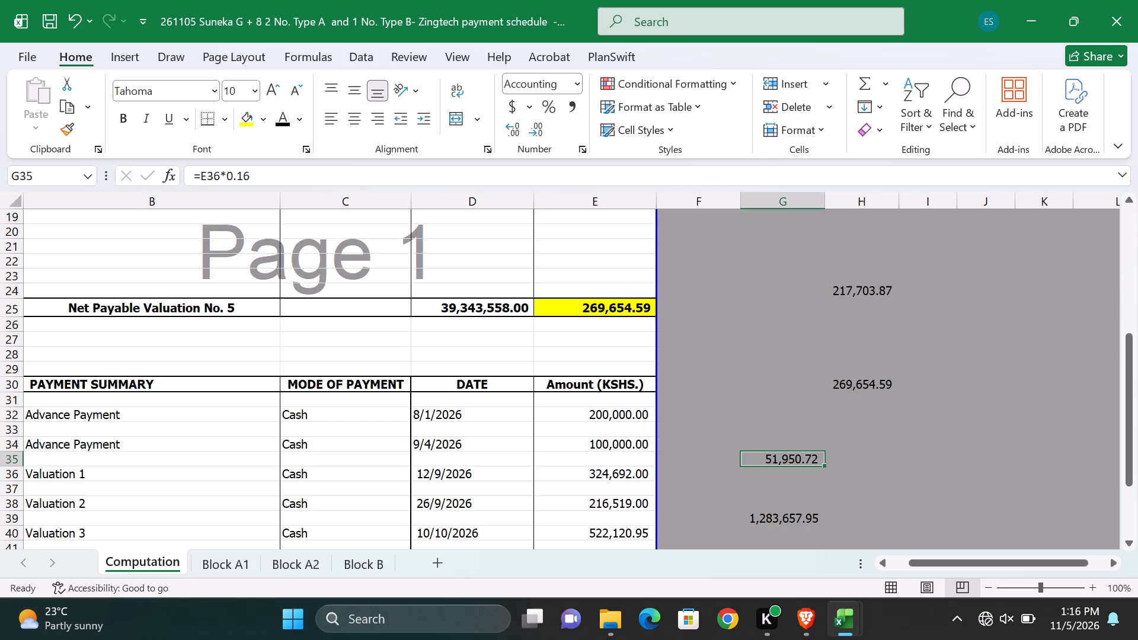
{"action": "double_click", "coordinate": [791, 459]}
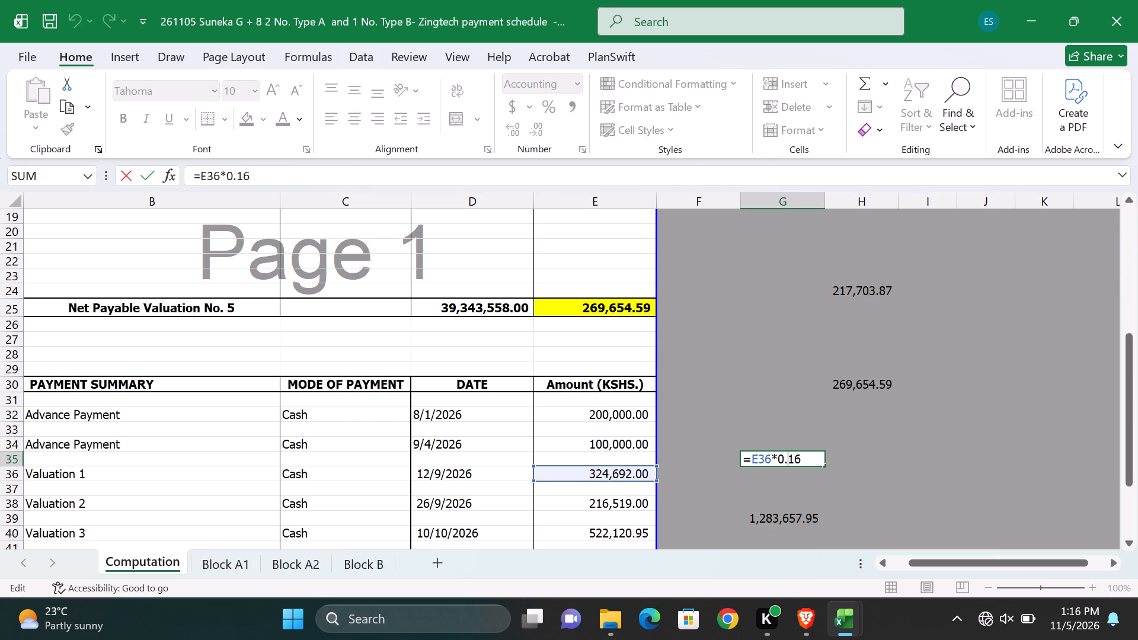
{"action": "key", "text": "Return"}
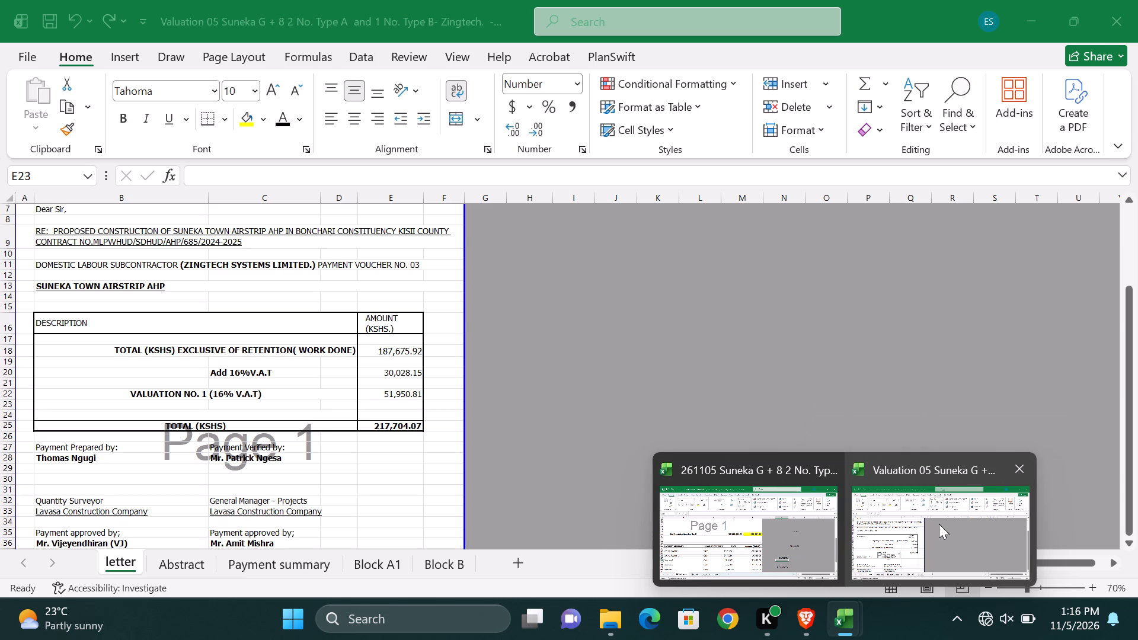
In the Valuation 05 letter, extend the TOTAL (KSHS) formula in E25 to sum E18:E23.
{"action": "left_click", "coordinate": [939, 524]}
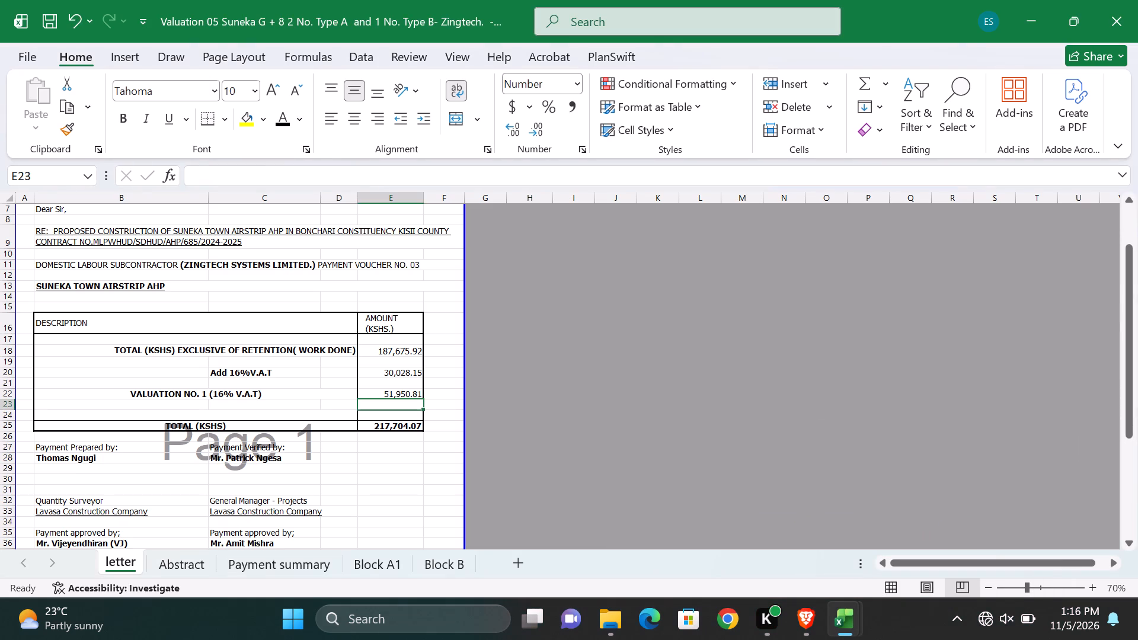
{"action": "left_click", "coordinate": [395, 494]}
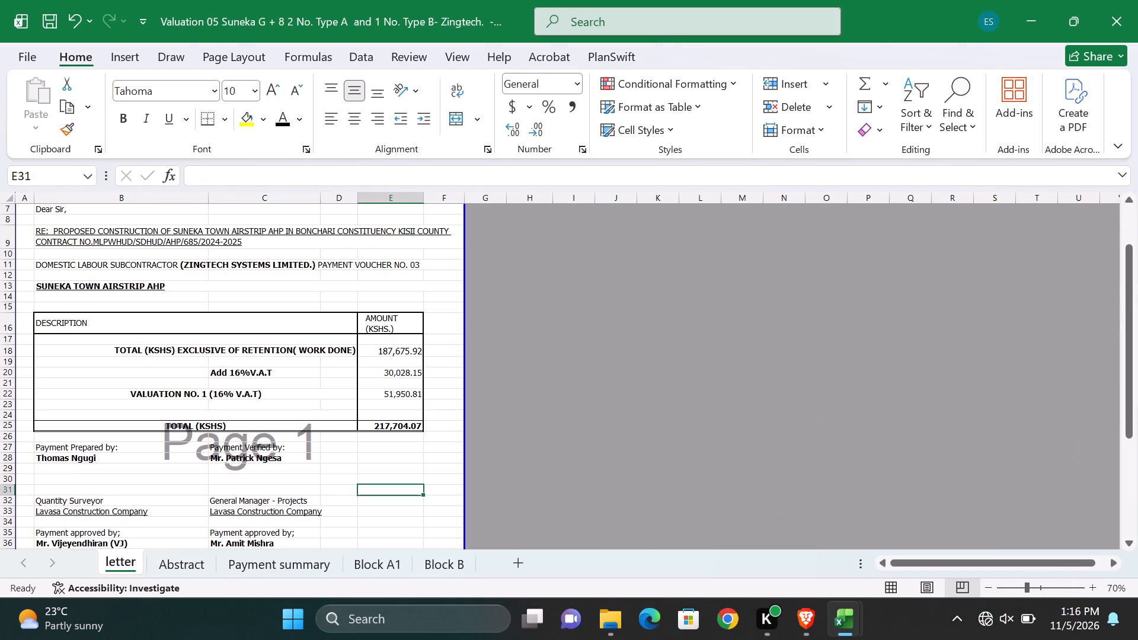
{"action": "double_click", "coordinate": [405, 426]}
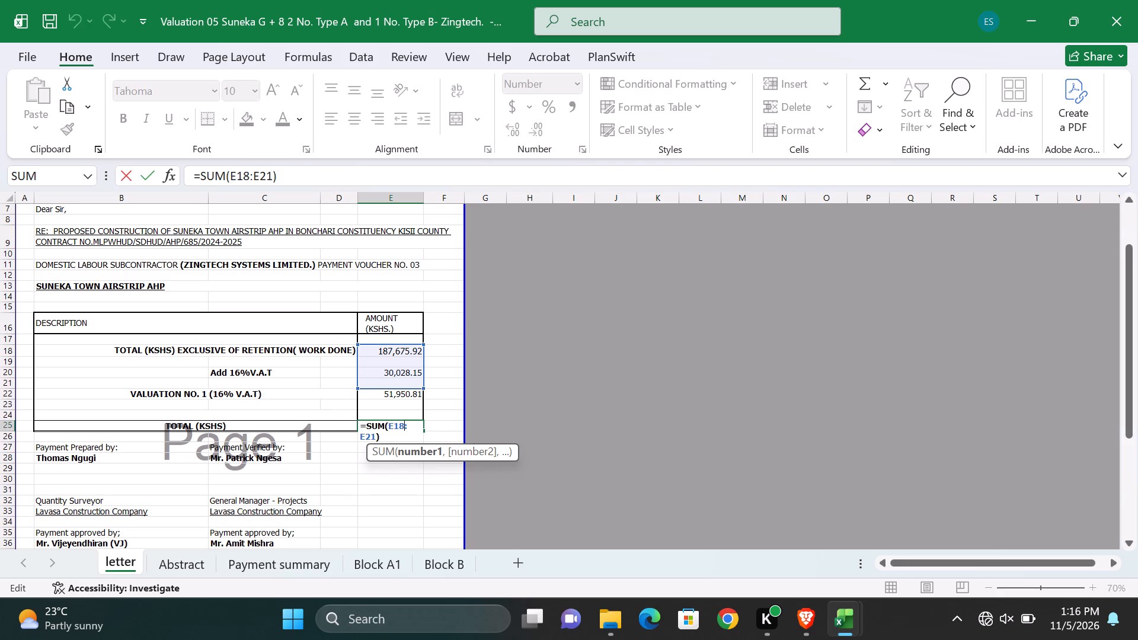
{"action": "left_click_drag", "start_coordinate": [424, 387], "coordinate": [428, 409]}
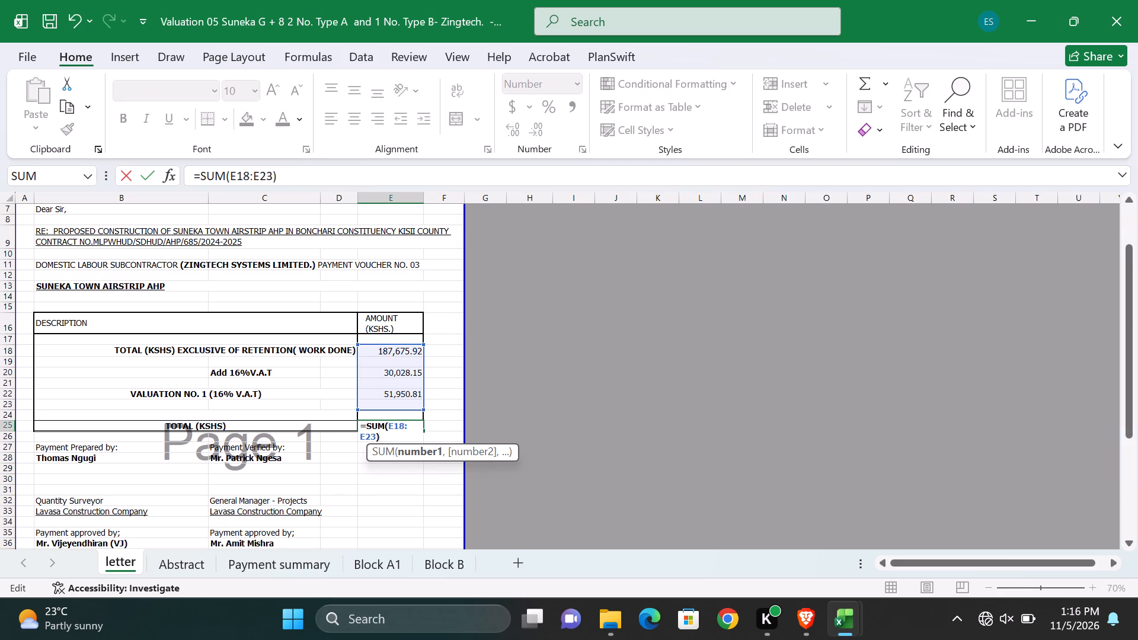
{"action": "key", "text": "Return"}
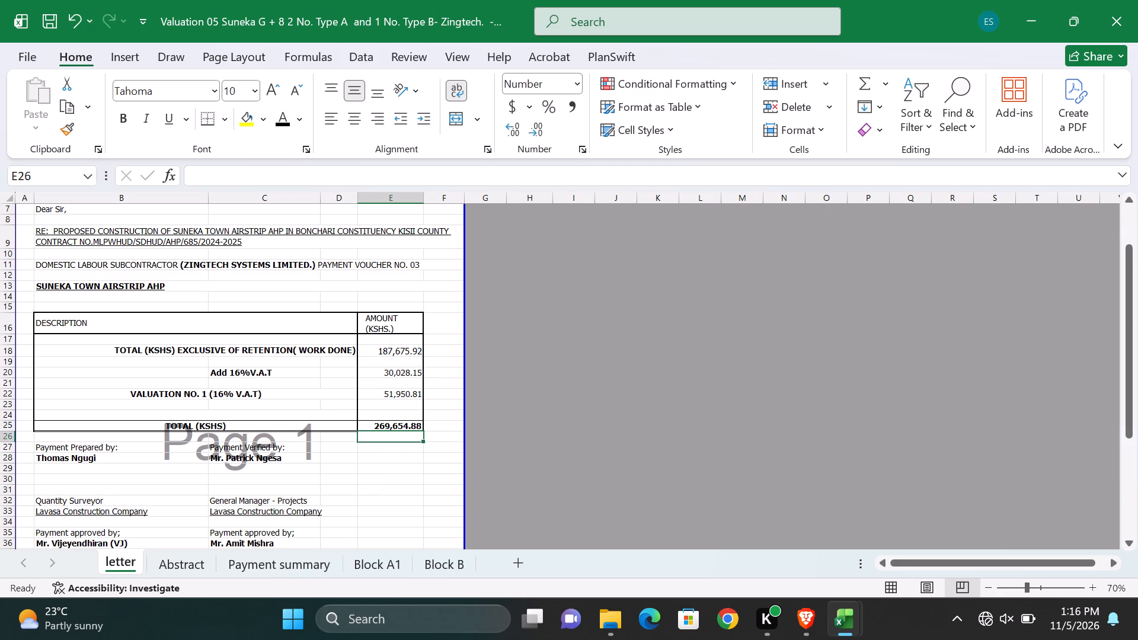
{"action": "left_click", "coordinate": [405, 478]}
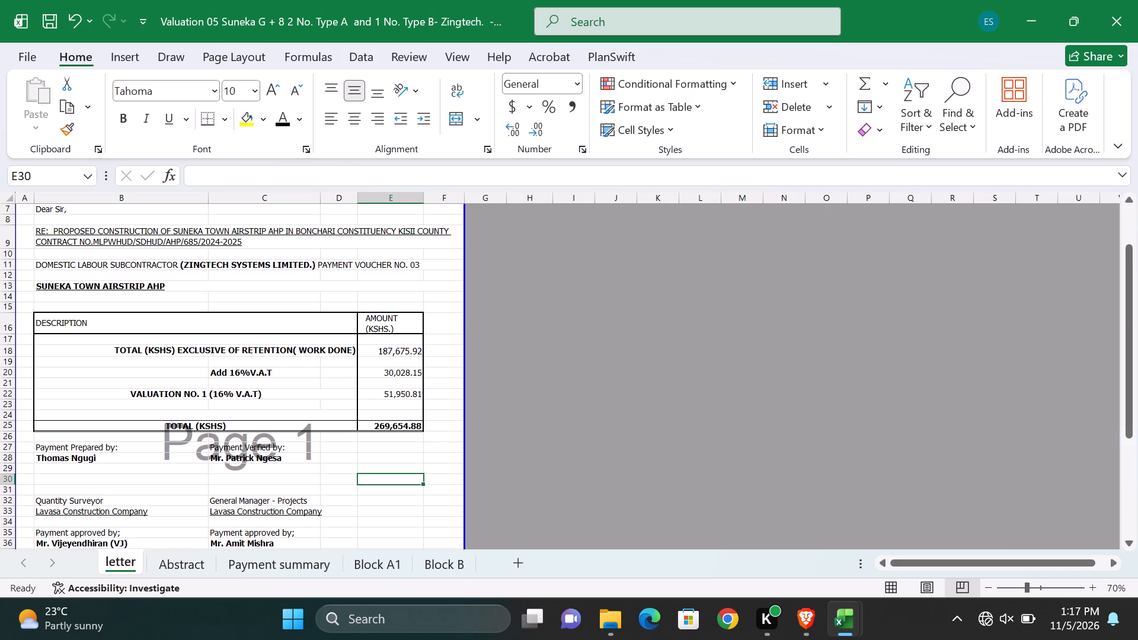
{"action": "left_click", "coordinate": [385, 392]}
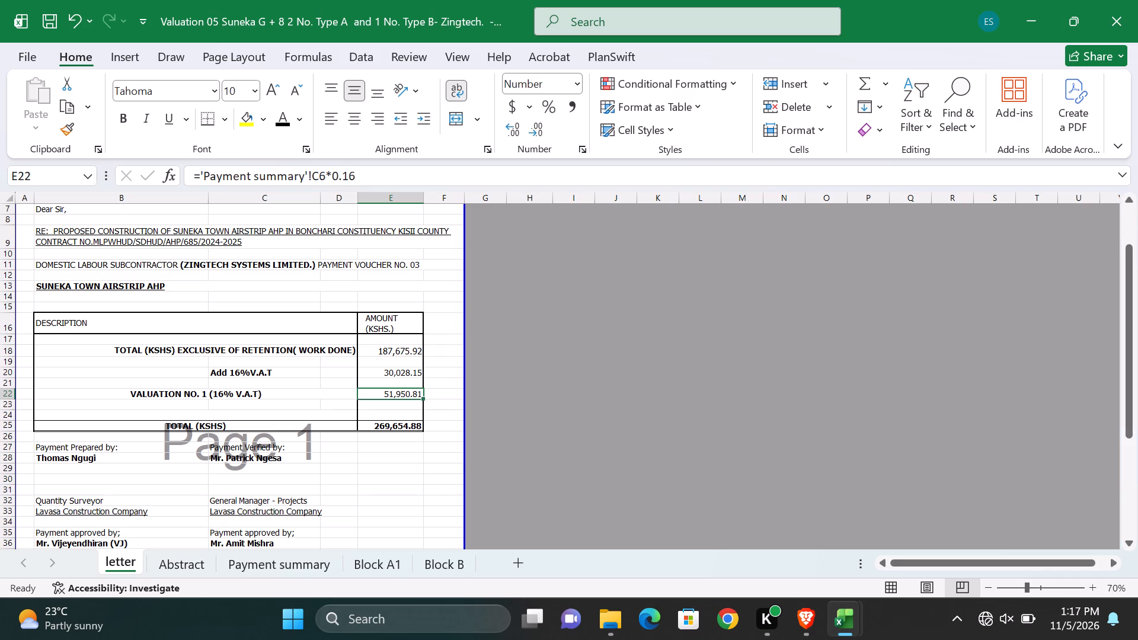
{"action": "left_click", "coordinate": [376, 471]}
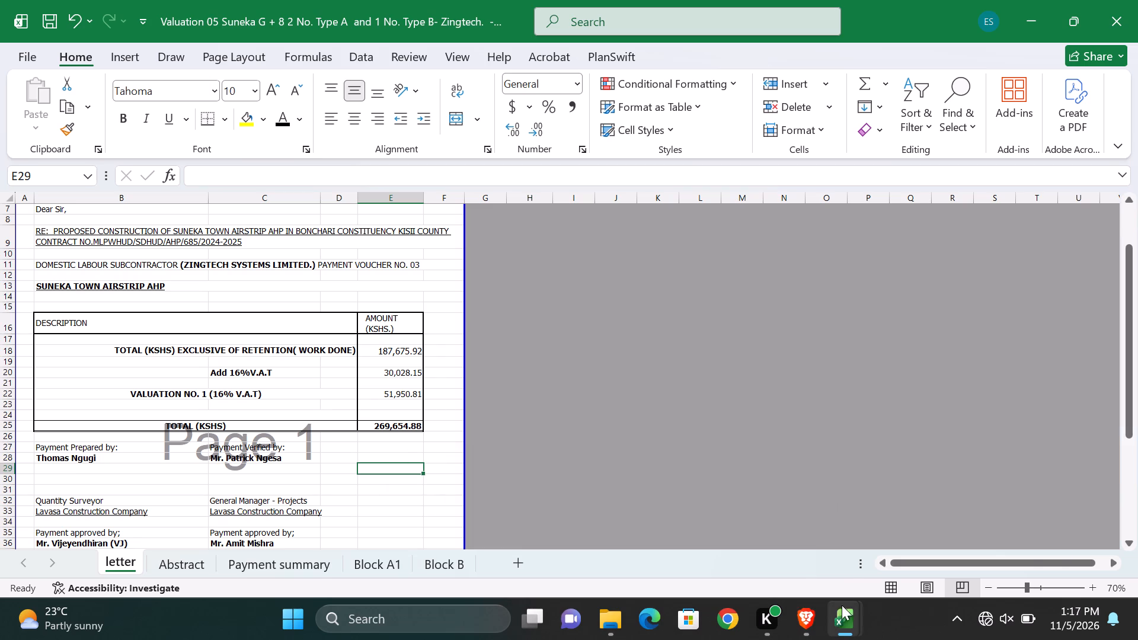
Review the payment schedule's Computation sheet, comparing the Net Payable Valuation No. 5 and the payment summary with the letter's total.
{"action": "left_click", "coordinate": [772, 530]}
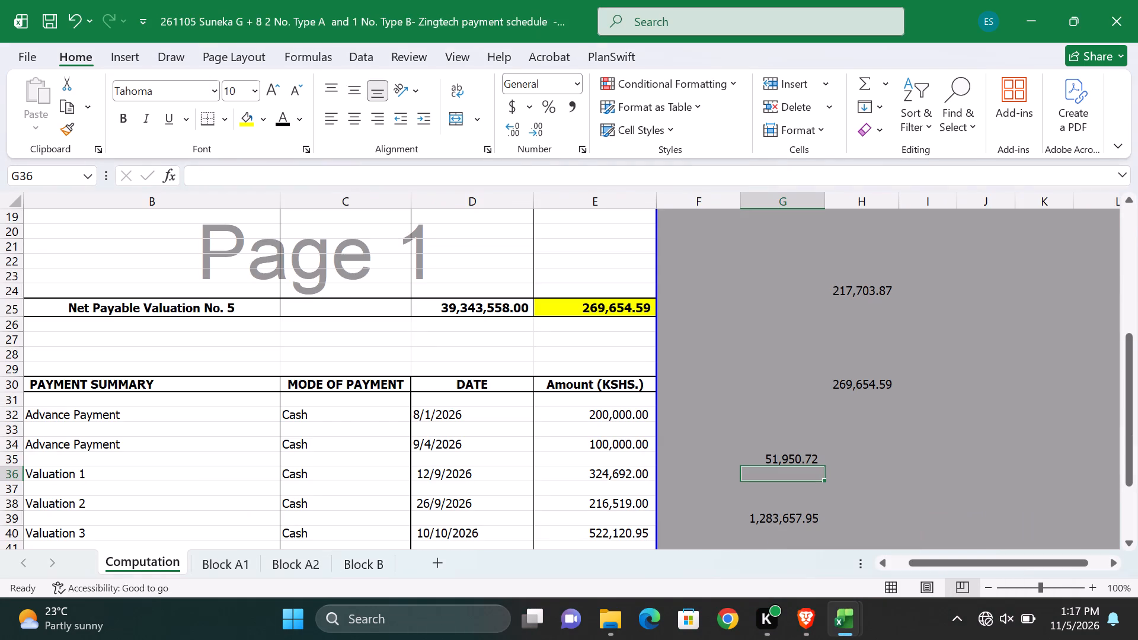
{"action": "left_click", "coordinate": [600, 352]}
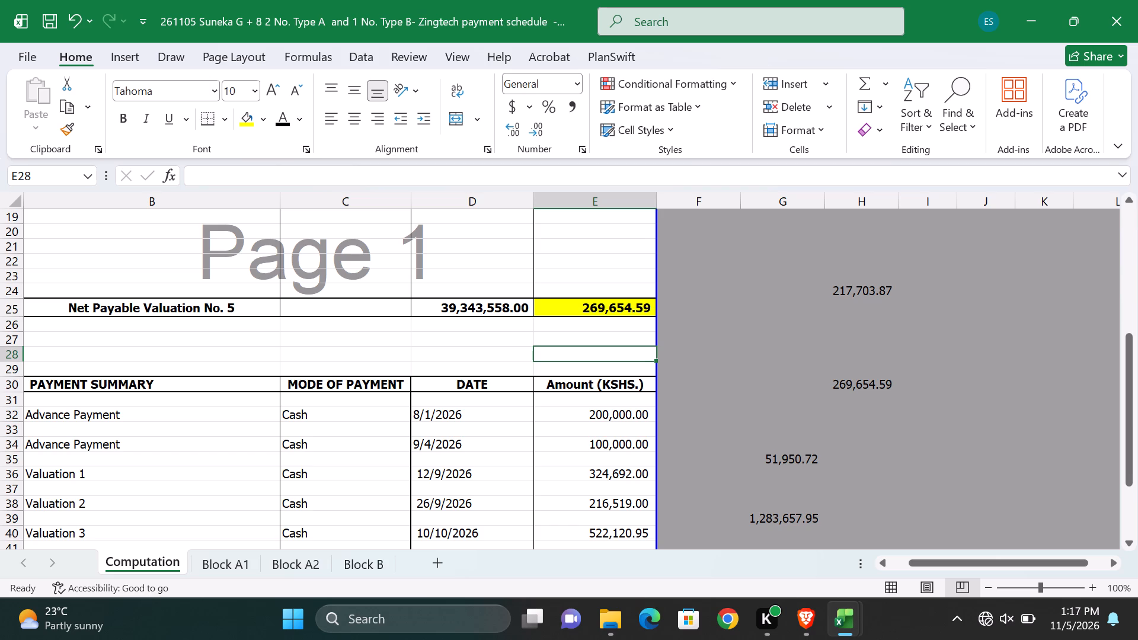
{"action": "left_click", "coordinate": [624, 333]}
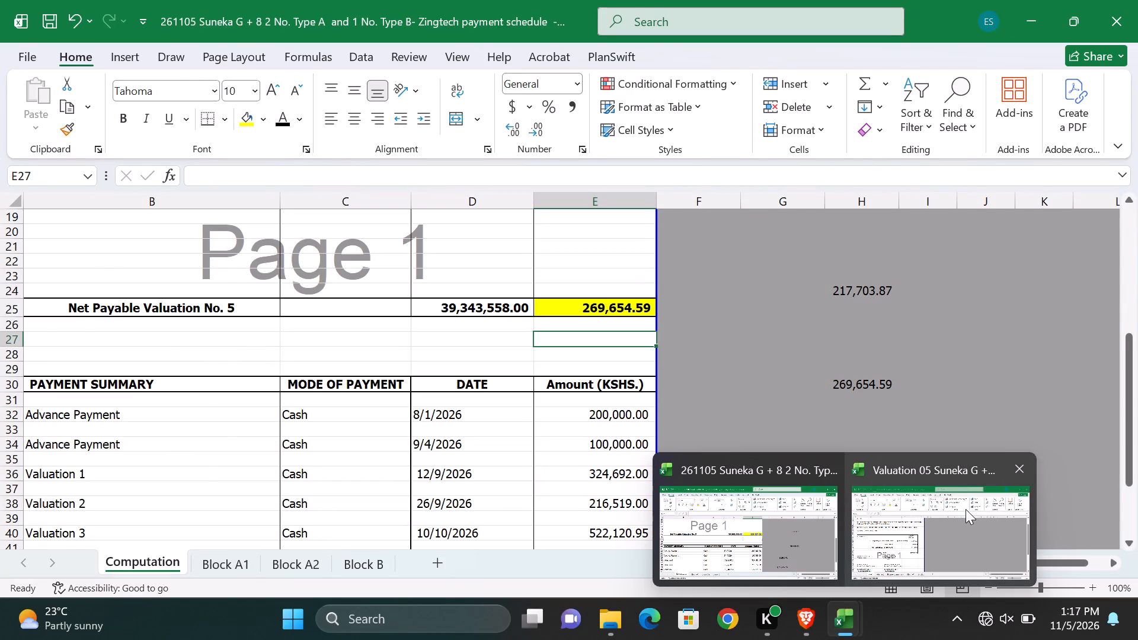
{"action": "left_click", "coordinate": [769, 526]}
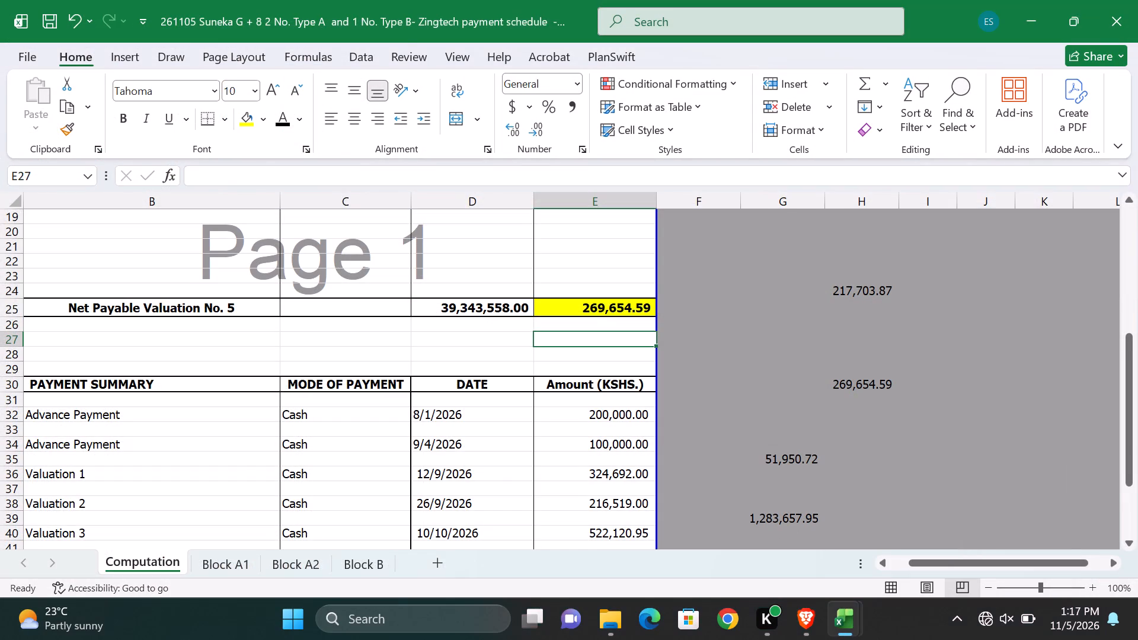
{"action": "left_click", "coordinate": [455, 339]}
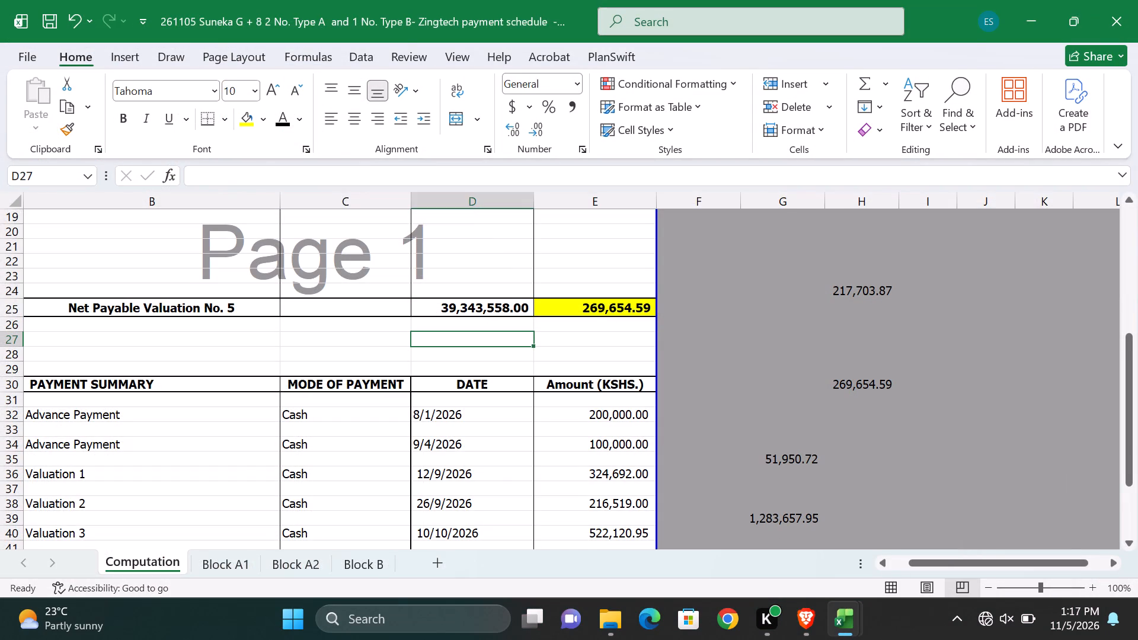
{"action": "scroll", "coordinate": [619, 383], "scroll_direction": "down", "scroll_amount": 4}
{"action": "scroll", "coordinate": [619, 383], "scroll_direction": "up", "scroll_amount": 3}
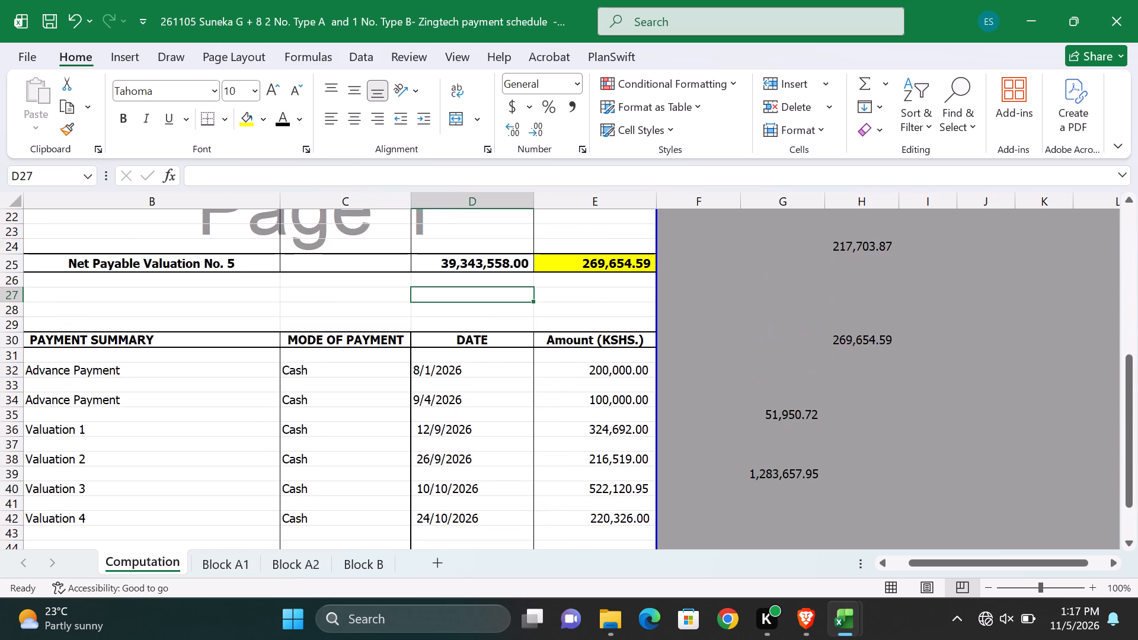
{"action": "scroll", "coordinate": [619, 382], "scroll_direction": "up", "scroll_amount": 3}
{"action": "scroll", "coordinate": [619, 382], "scroll_direction": "down", "scroll_amount": 2}
{"action": "scroll", "coordinate": [619, 382], "scroll_direction": "up", "scroll_amount": 1}
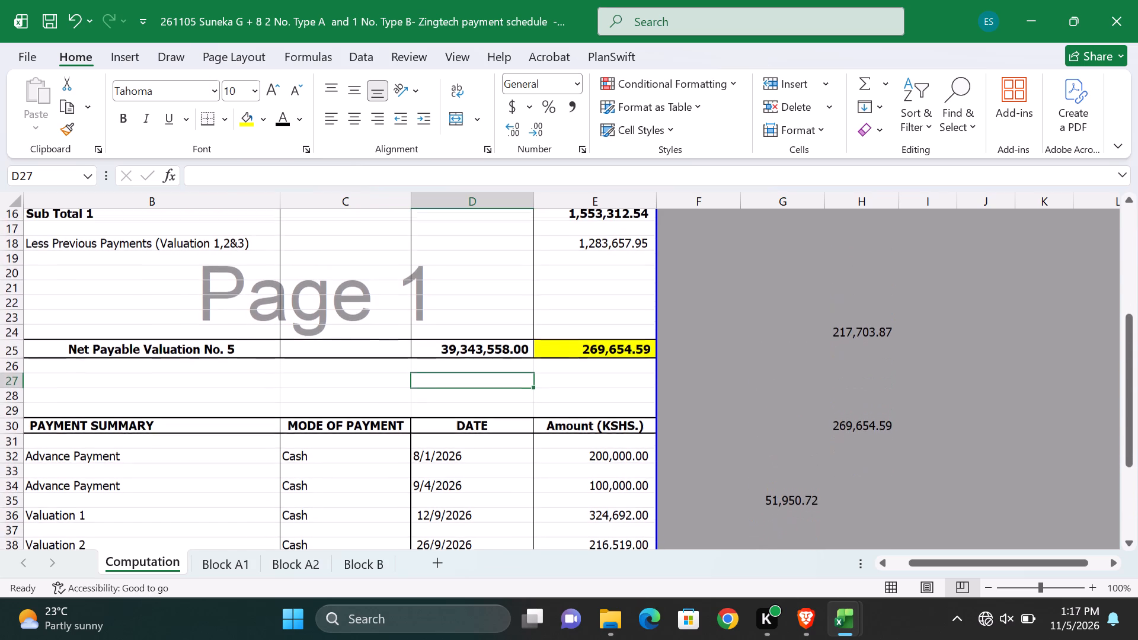
{"action": "scroll", "coordinate": [743, 368], "scroll_direction": "down", "scroll_amount": 1}
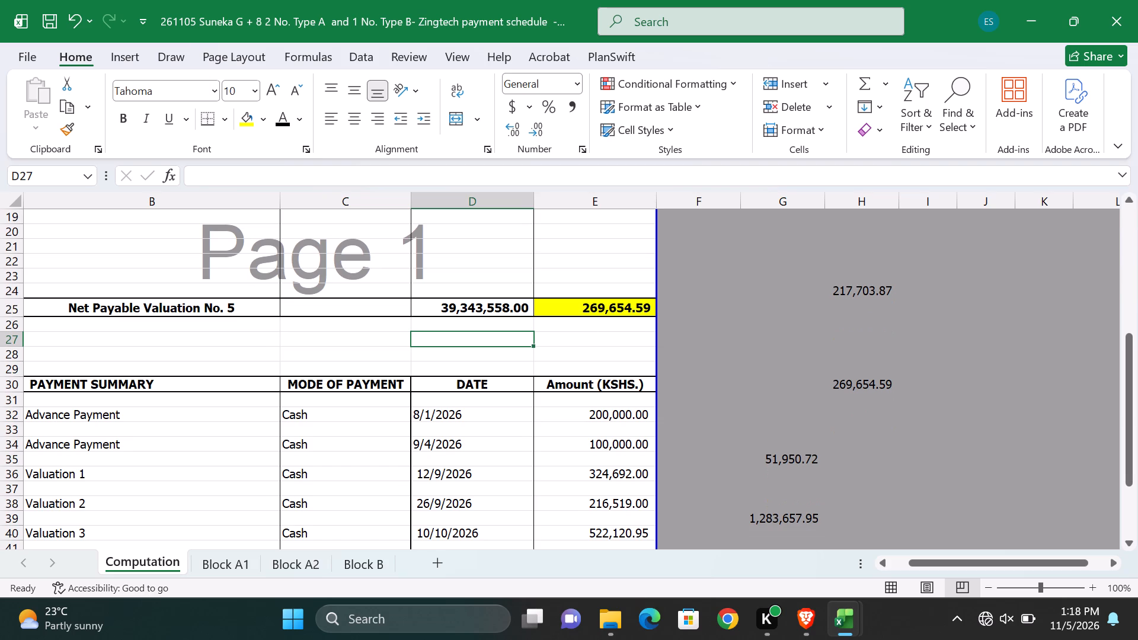
{"action": "left_click", "coordinate": [261, 352]}
{"action": "left_click", "coordinate": [365, 334]}
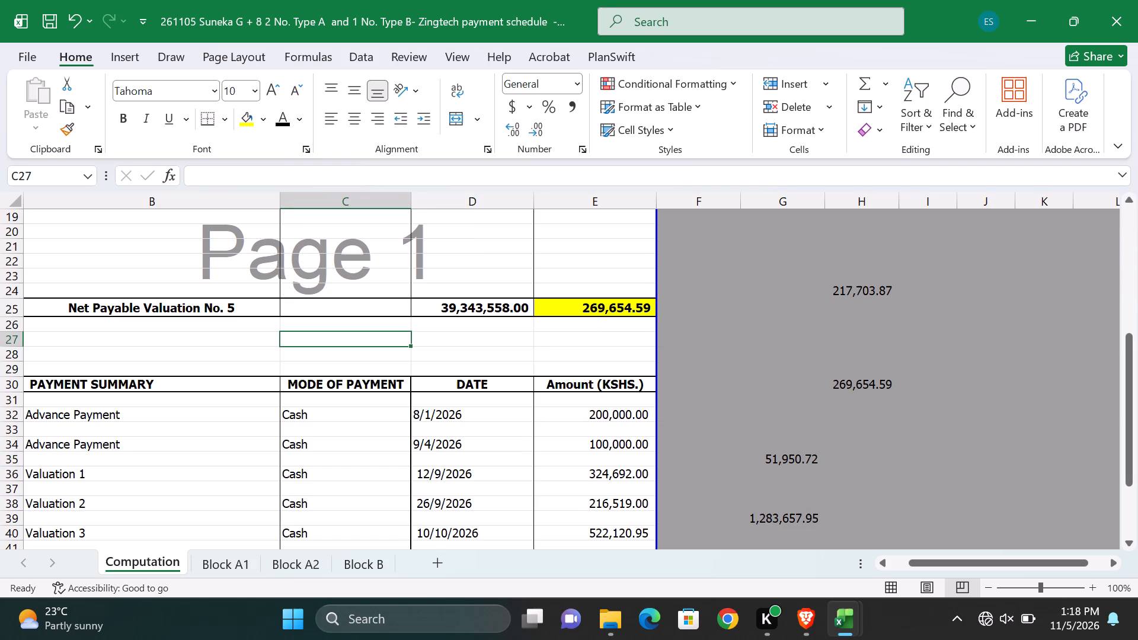
{"action": "left_click", "coordinate": [461, 334]}
{"action": "left_click", "coordinate": [574, 335]}
{"action": "scroll", "coordinate": [574, 335], "scroll_direction": "down", "scroll_amount": 4}
{"action": "scroll", "coordinate": [574, 335], "scroll_direction": "up", "scroll_amount": 4}
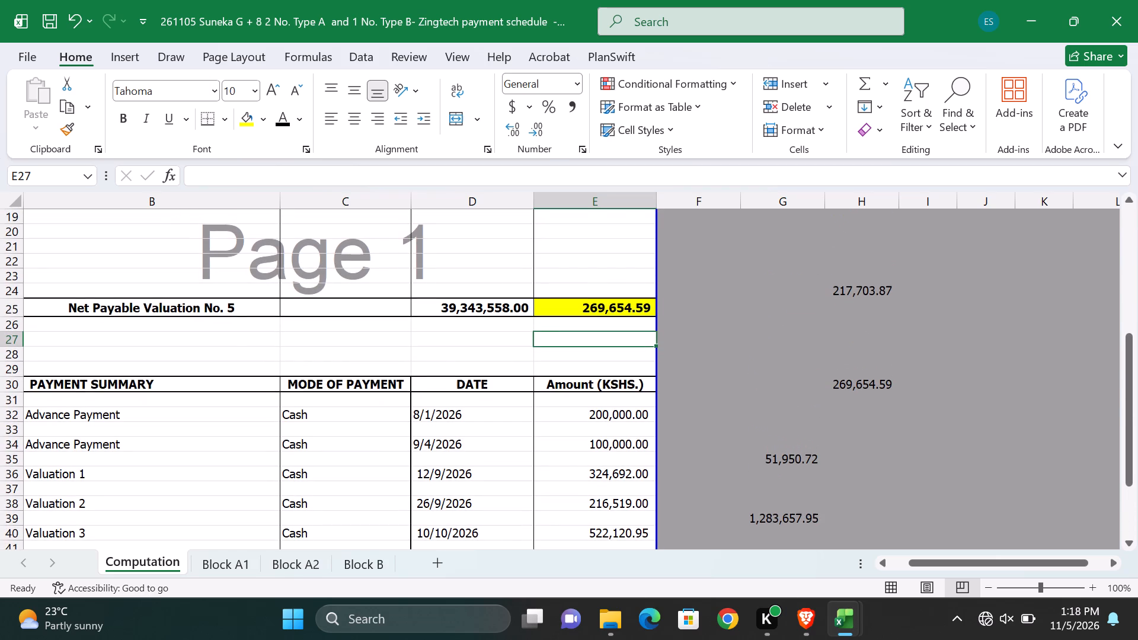
{"action": "left_click", "coordinate": [497, 339]}
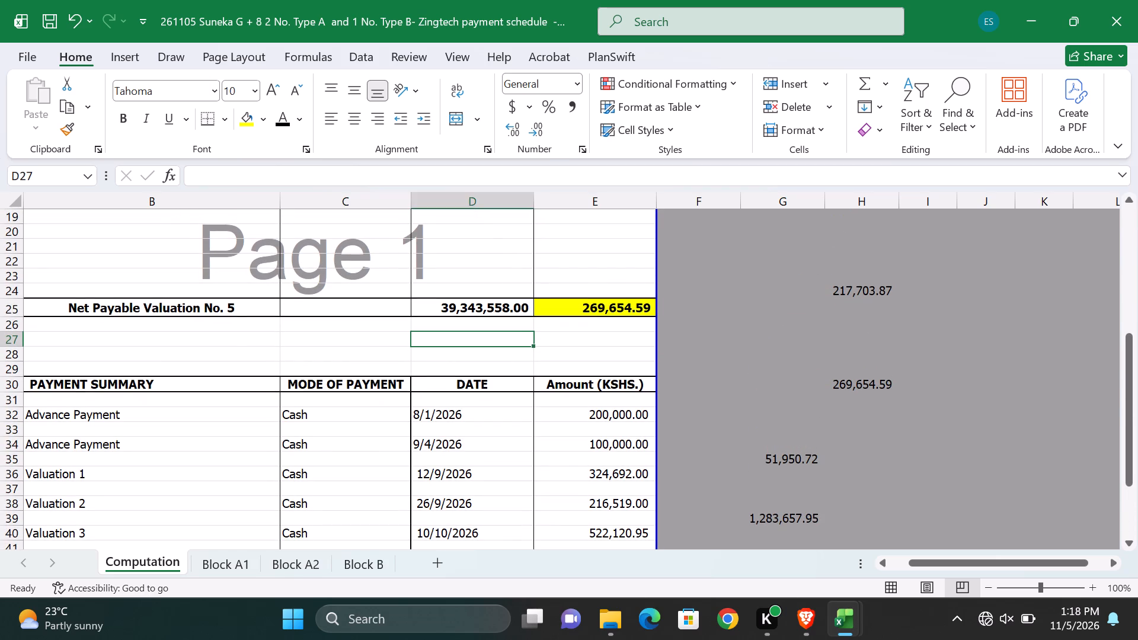
{"action": "left_click", "coordinate": [587, 339]}
{"action": "scroll", "coordinate": [587, 339], "scroll_direction": "down", "scroll_amount": 2}
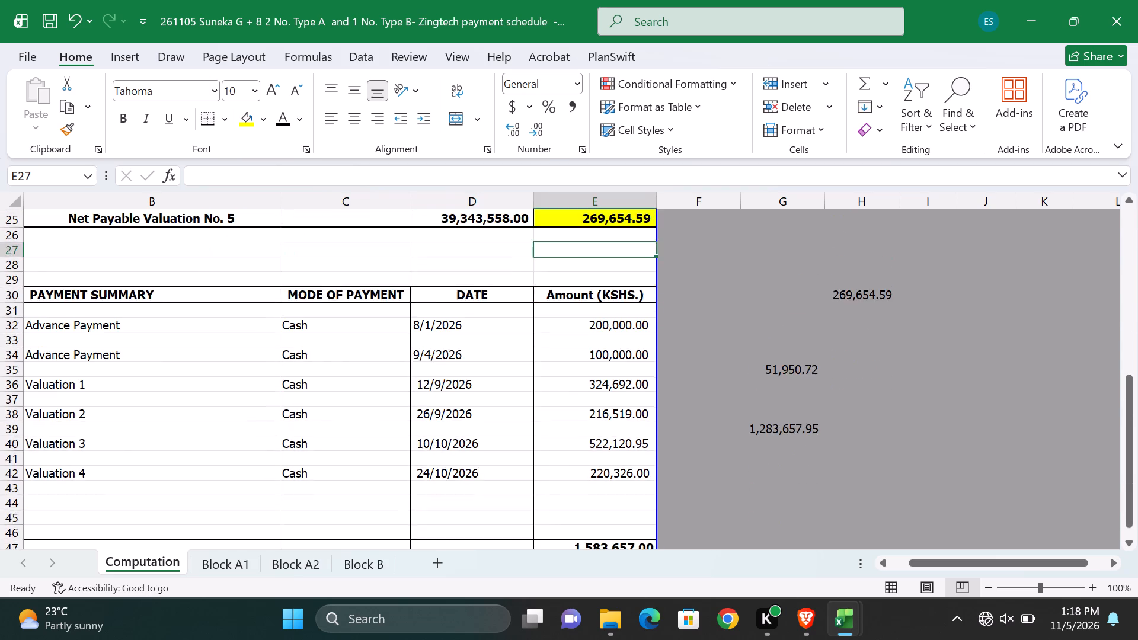
{"action": "scroll", "coordinate": [587, 339], "scroll_direction": "down", "scroll_amount": 2}
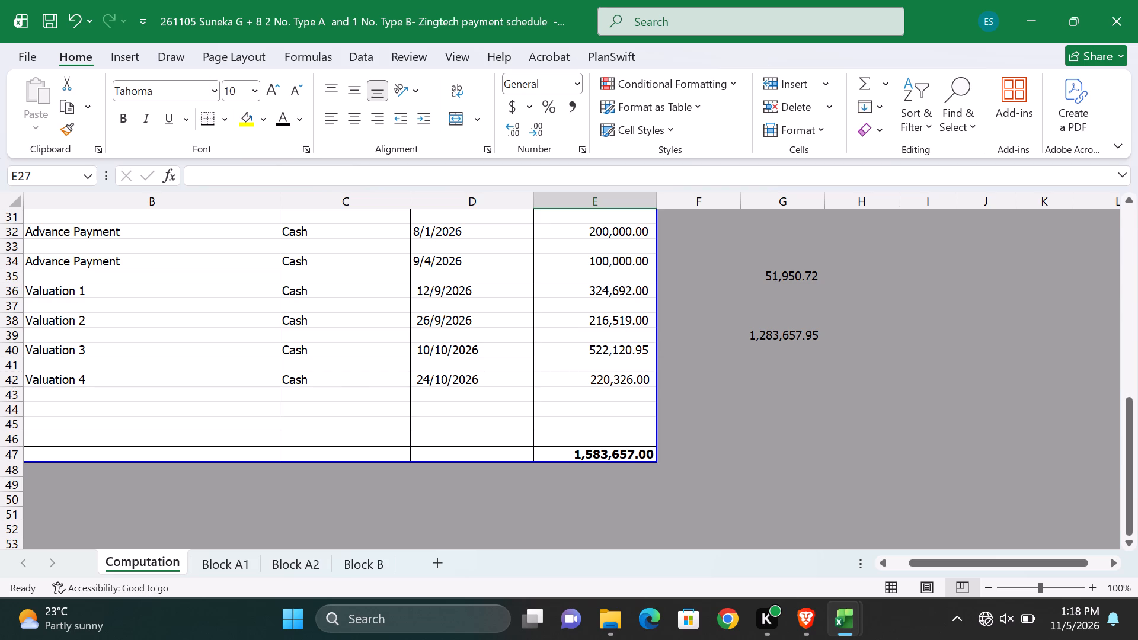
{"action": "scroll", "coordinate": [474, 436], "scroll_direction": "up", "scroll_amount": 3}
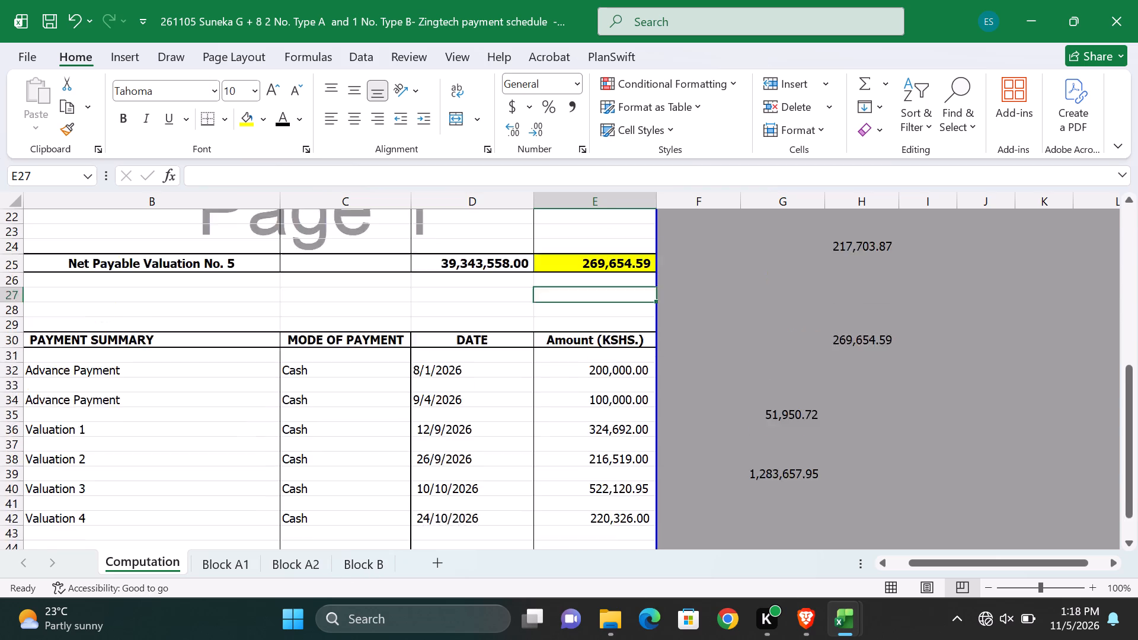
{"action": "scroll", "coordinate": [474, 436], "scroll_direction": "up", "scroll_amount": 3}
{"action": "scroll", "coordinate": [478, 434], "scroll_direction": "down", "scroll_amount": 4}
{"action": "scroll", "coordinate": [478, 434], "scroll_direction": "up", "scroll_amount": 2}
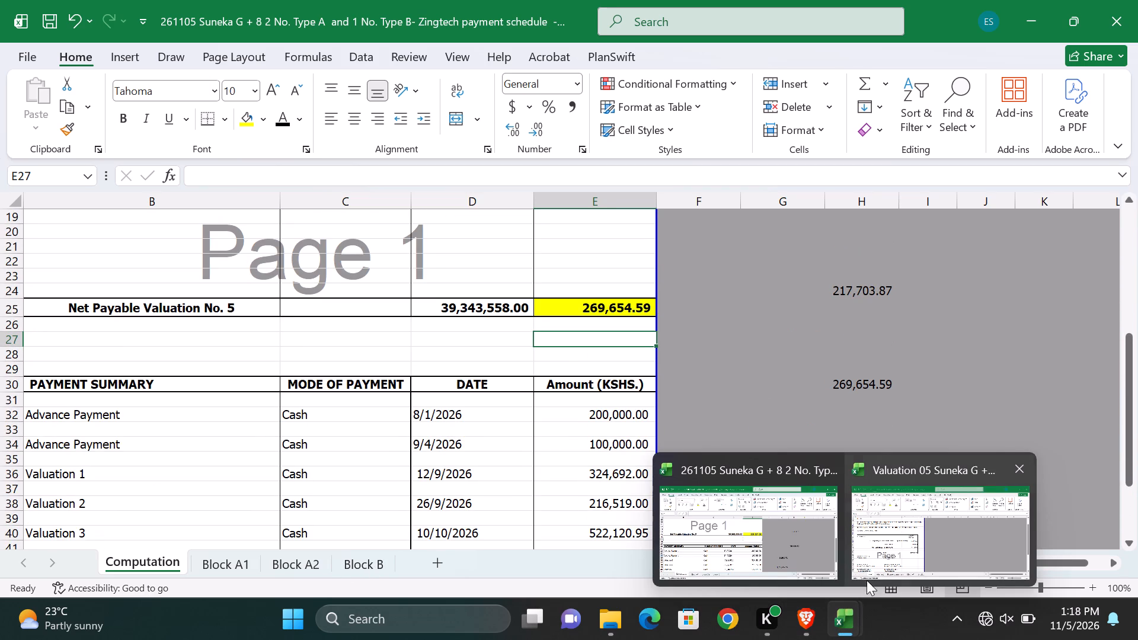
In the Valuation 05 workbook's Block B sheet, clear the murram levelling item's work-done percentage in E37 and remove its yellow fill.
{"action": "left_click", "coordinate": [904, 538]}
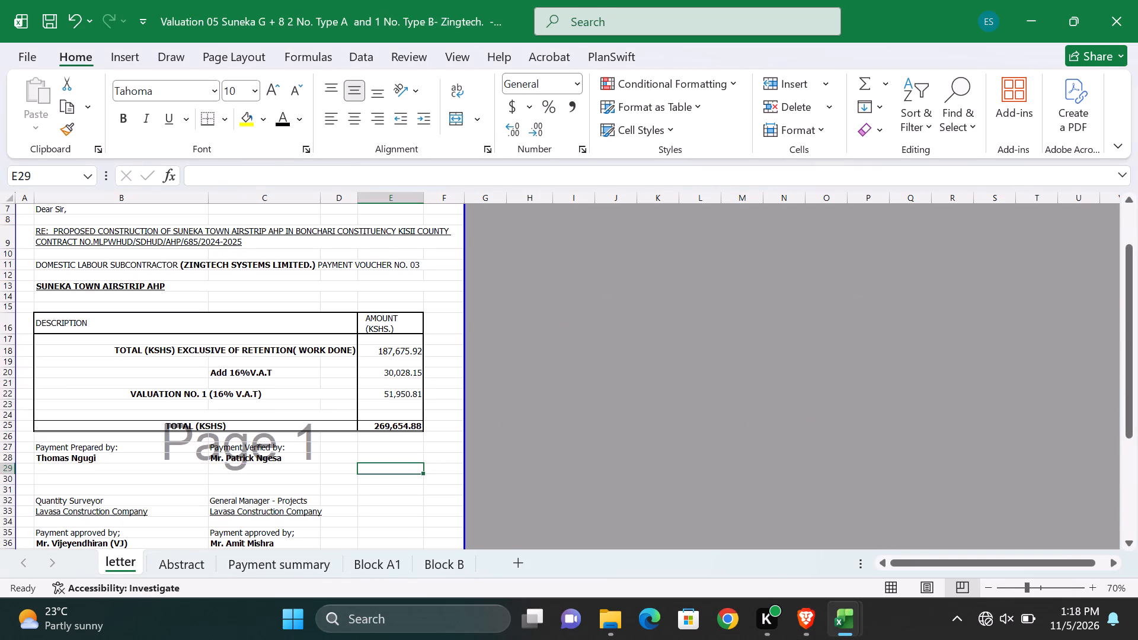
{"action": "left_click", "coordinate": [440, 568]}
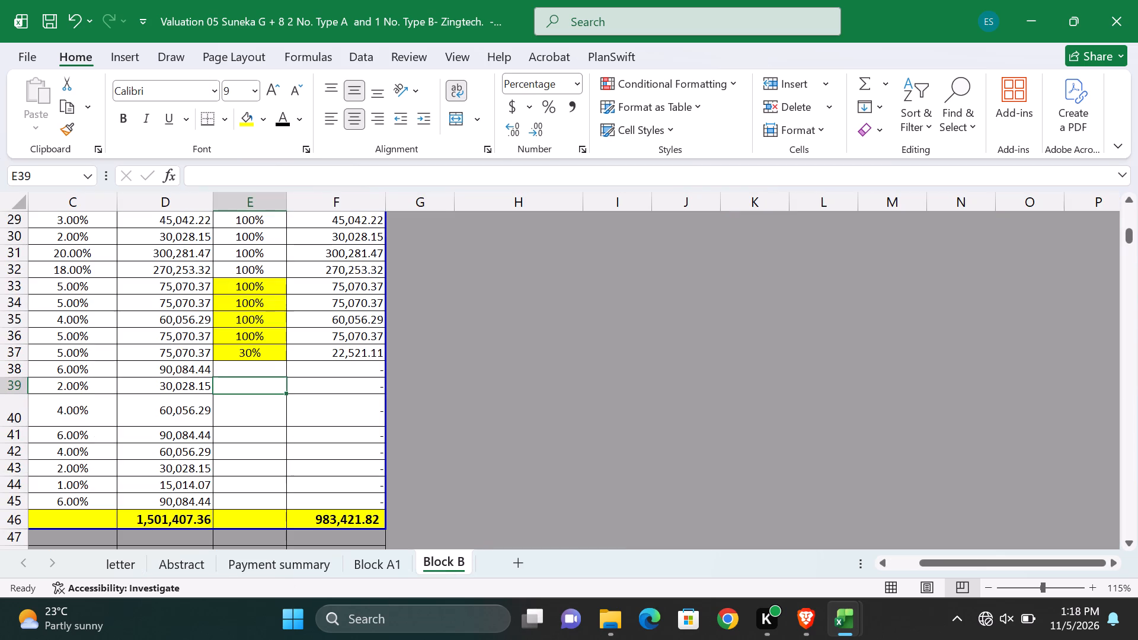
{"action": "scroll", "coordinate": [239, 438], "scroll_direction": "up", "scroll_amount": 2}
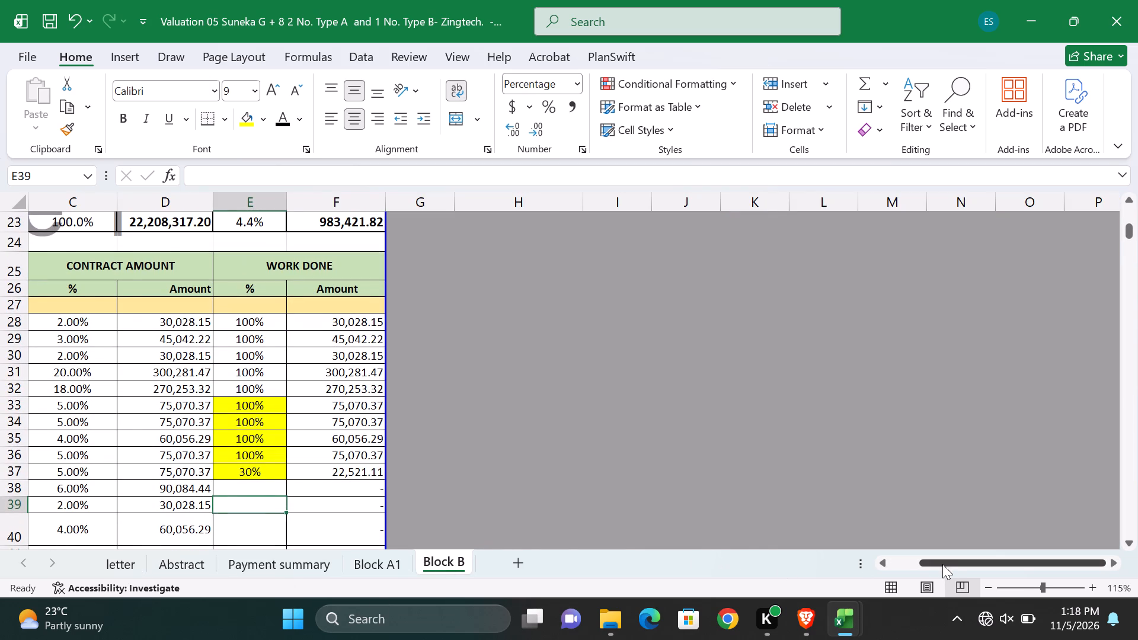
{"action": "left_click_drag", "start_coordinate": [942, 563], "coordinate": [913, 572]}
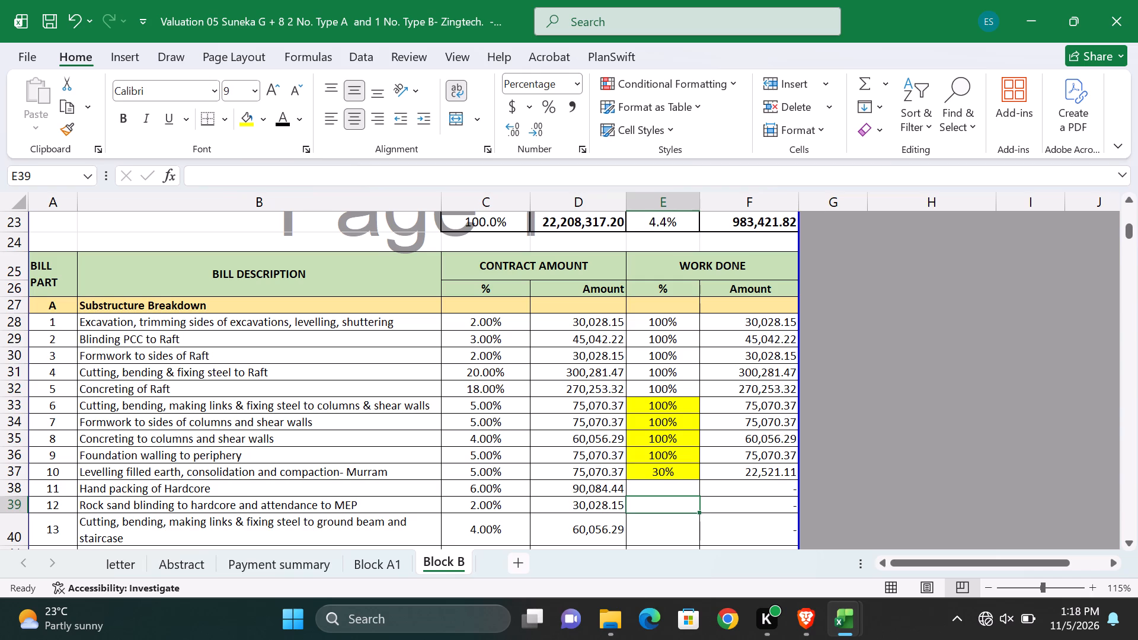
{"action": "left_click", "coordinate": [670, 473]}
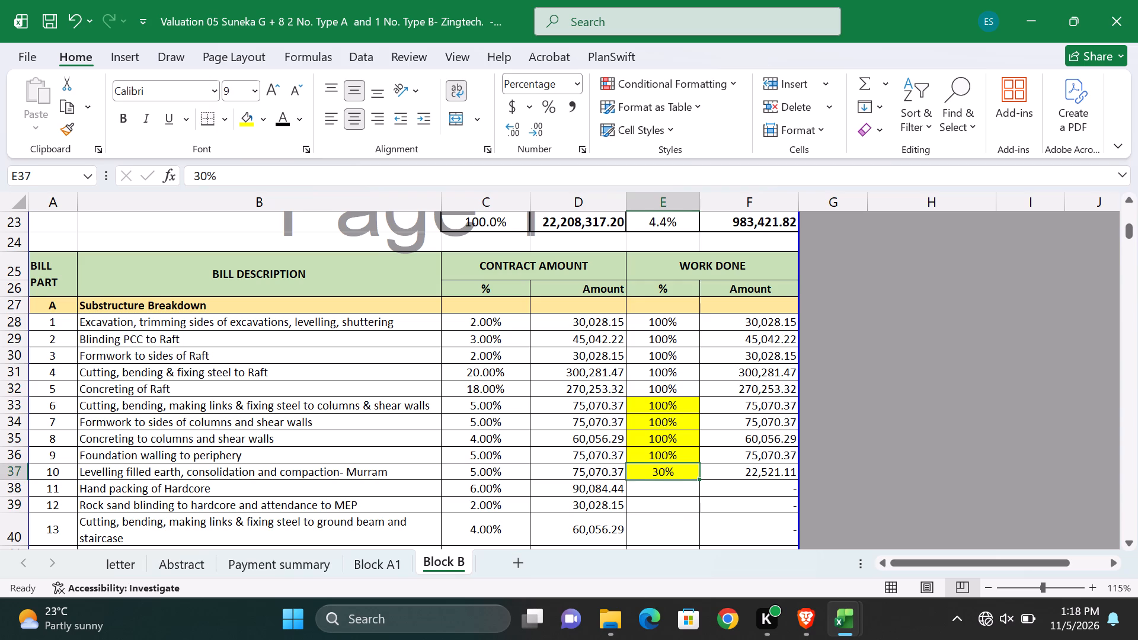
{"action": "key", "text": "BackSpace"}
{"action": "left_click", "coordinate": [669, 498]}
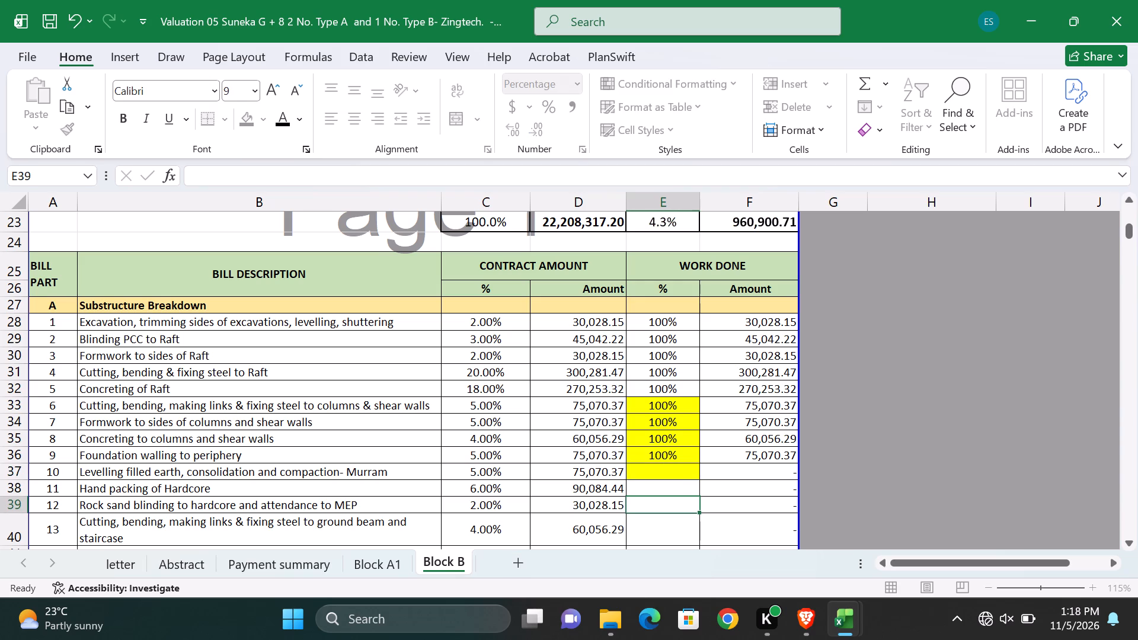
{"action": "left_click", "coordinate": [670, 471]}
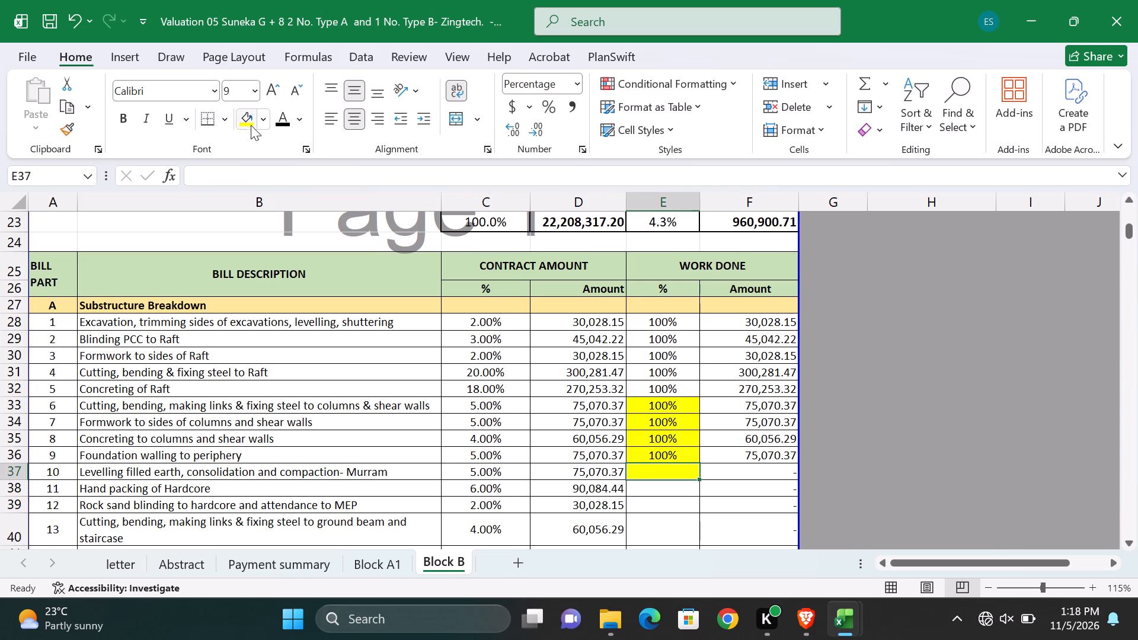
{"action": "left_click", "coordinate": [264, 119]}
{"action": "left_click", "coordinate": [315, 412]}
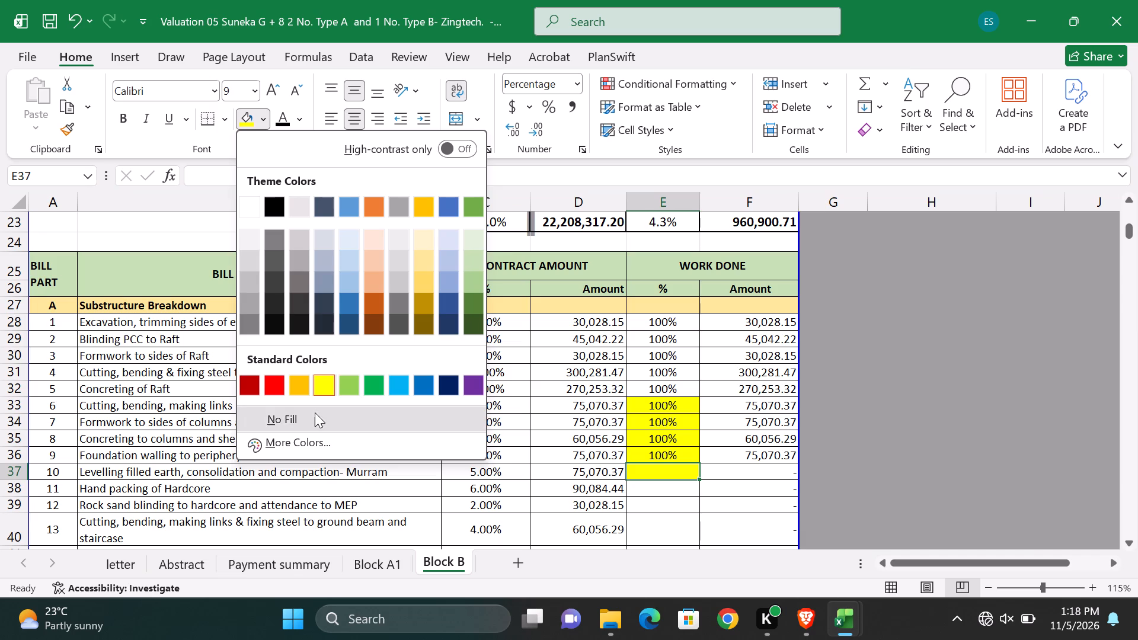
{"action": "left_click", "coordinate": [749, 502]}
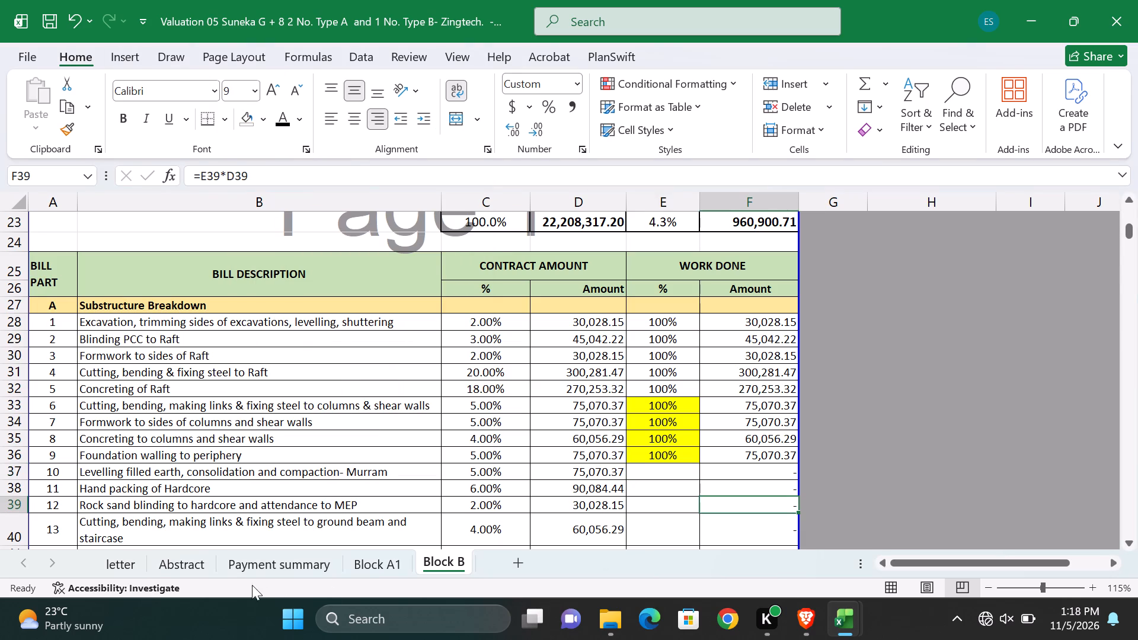
Check the letter's work done, VAT and VALUATION NO. 1 amounts against the payment schedule's Net Payable Valuation No. 5.
{"action": "left_click", "coordinate": [124, 565]}
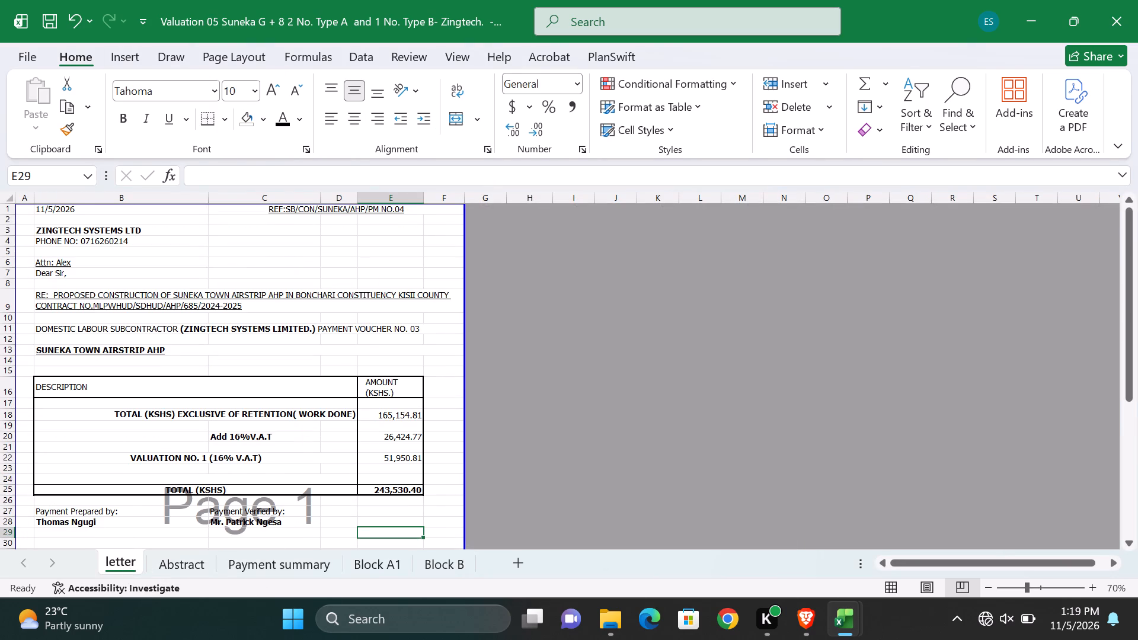
{"action": "left_click_drag", "start_coordinate": [401, 415], "coordinate": [401, 433]}
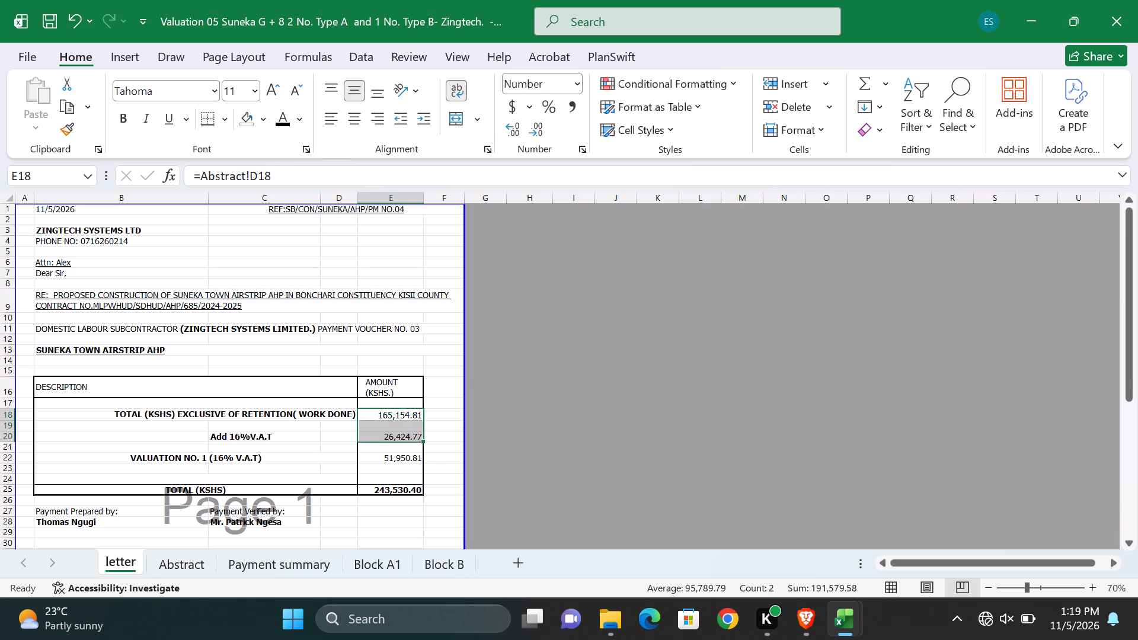
{"action": "left_click", "coordinate": [375, 474]}
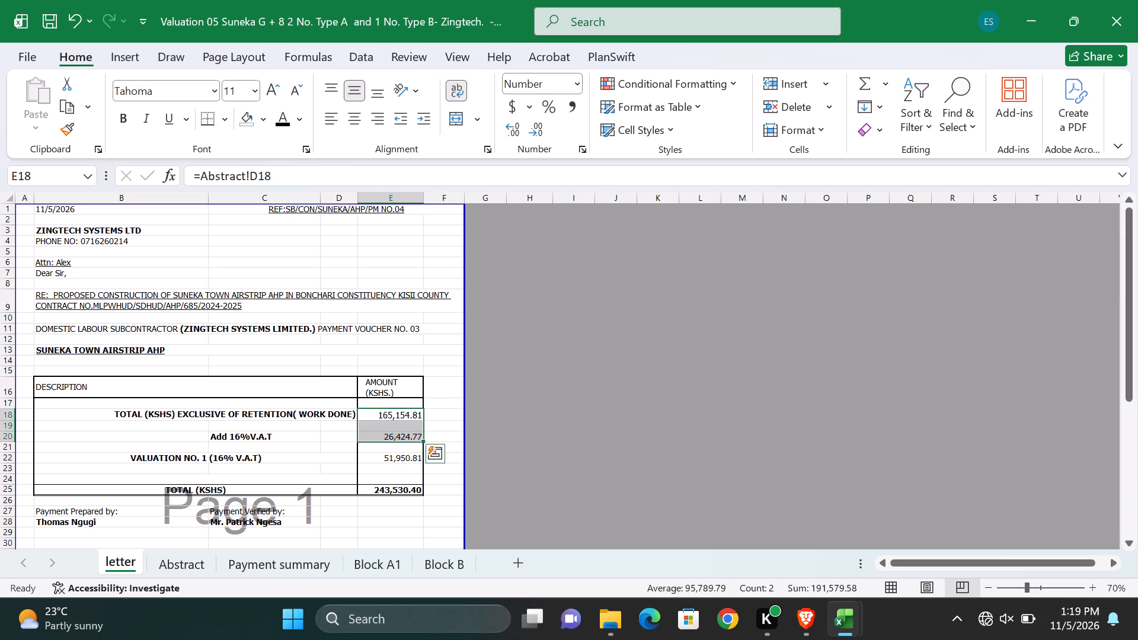
{"action": "left_click", "coordinate": [377, 466]}
{"action": "left_click", "coordinate": [372, 460]}
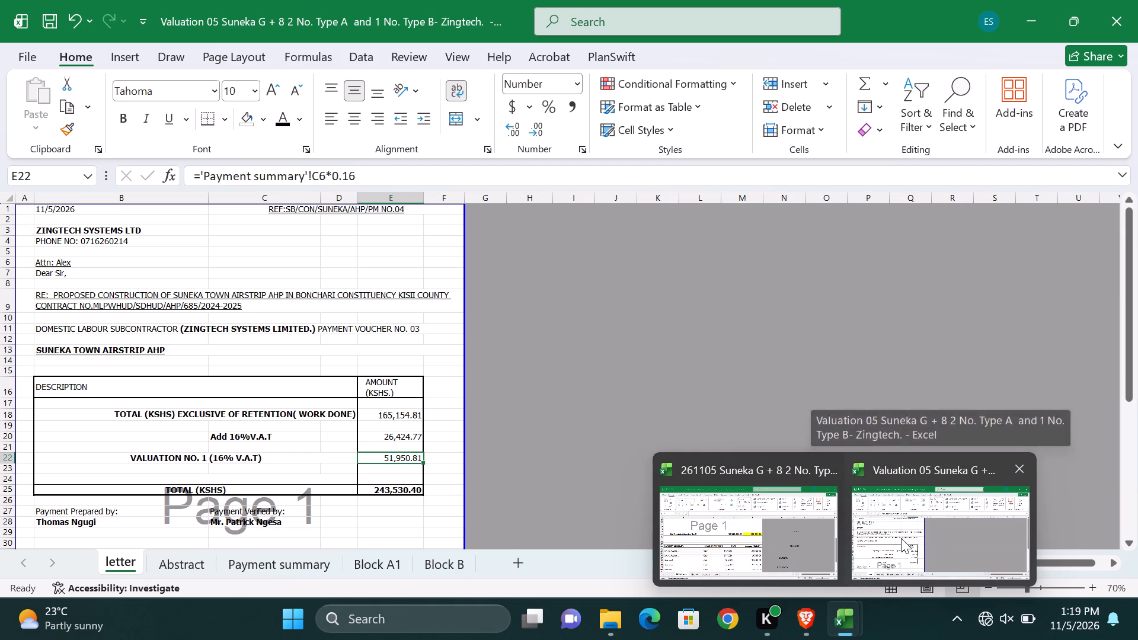
{"action": "left_click", "coordinate": [710, 539]}
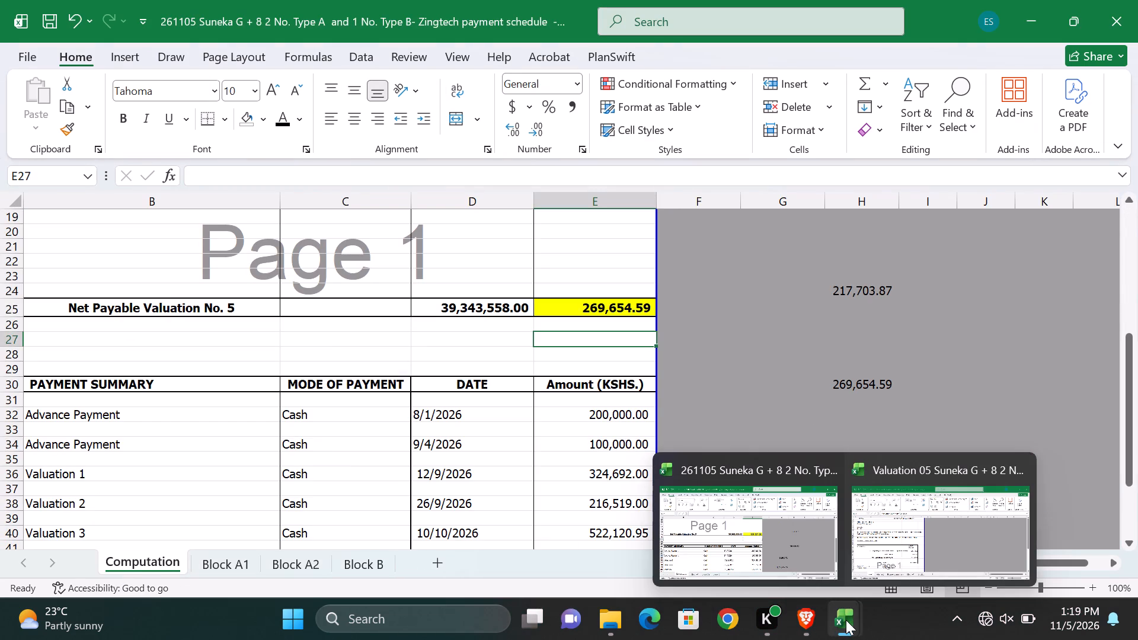
{"action": "left_click", "coordinate": [893, 545]}
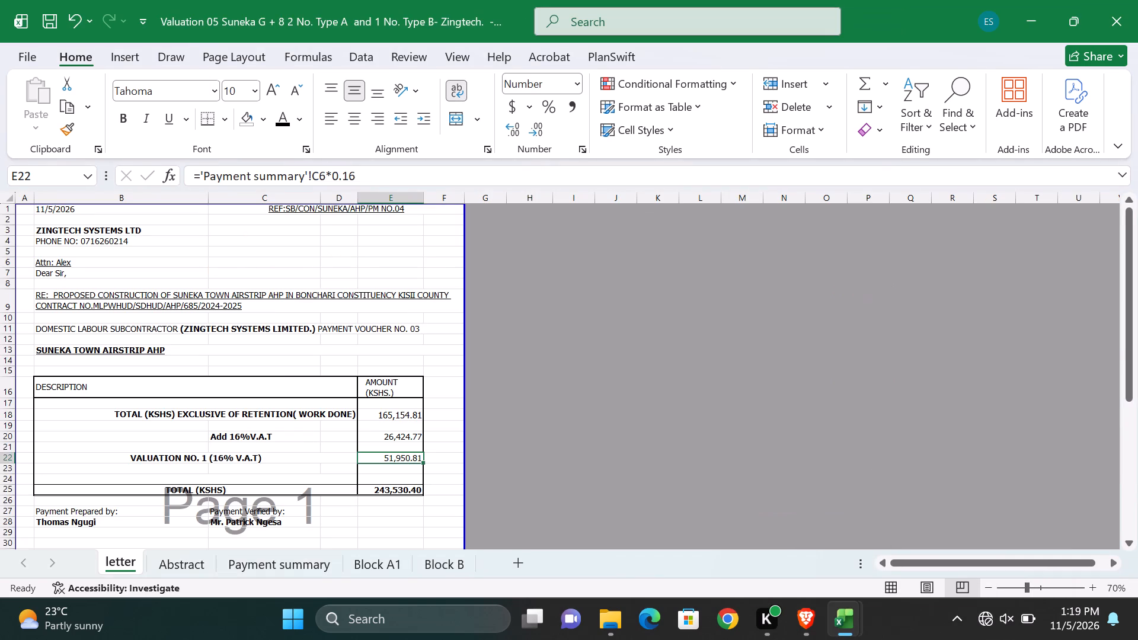
On the Block B sheet, set the murram levelling item's work-done percentage in E37 to 30% and fill the cell yellow.
{"action": "left_click", "coordinate": [449, 564]}
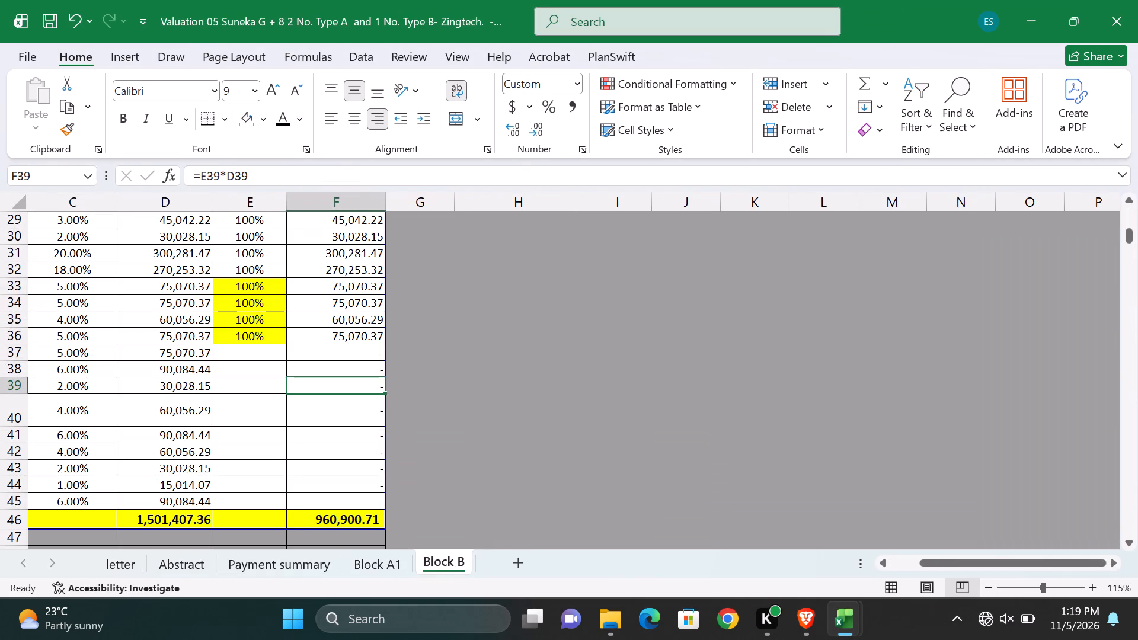
{"action": "left_click", "coordinate": [254, 353]}
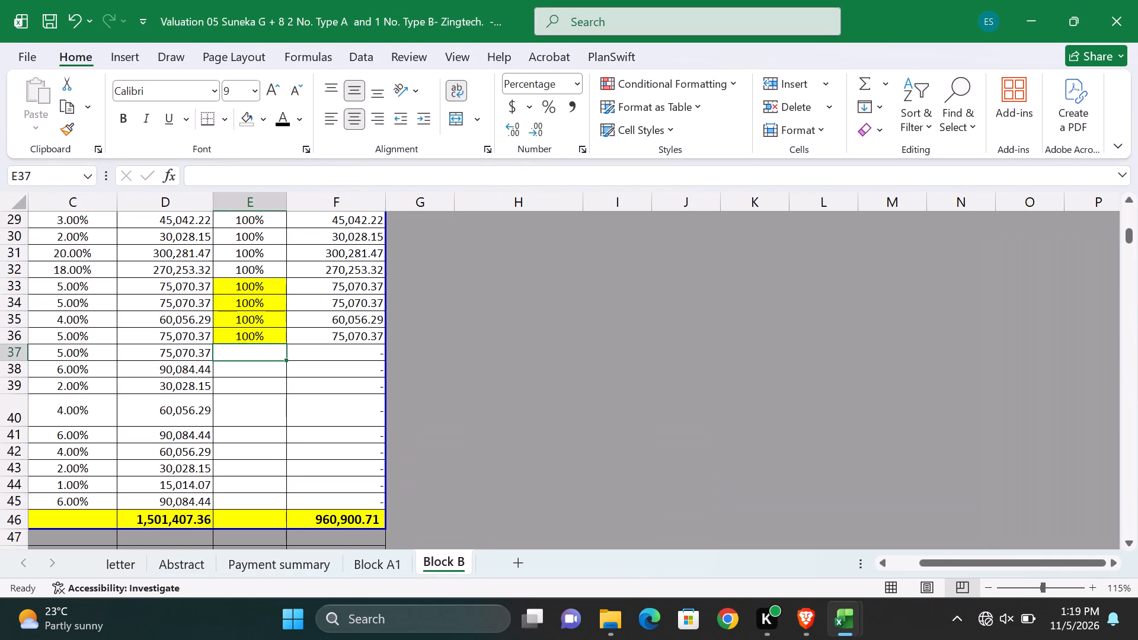
{"action": "key", "text": "3"}
{"action": "key", "text": "0"}
{"action": "left_click", "coordinate": [247, 392]}
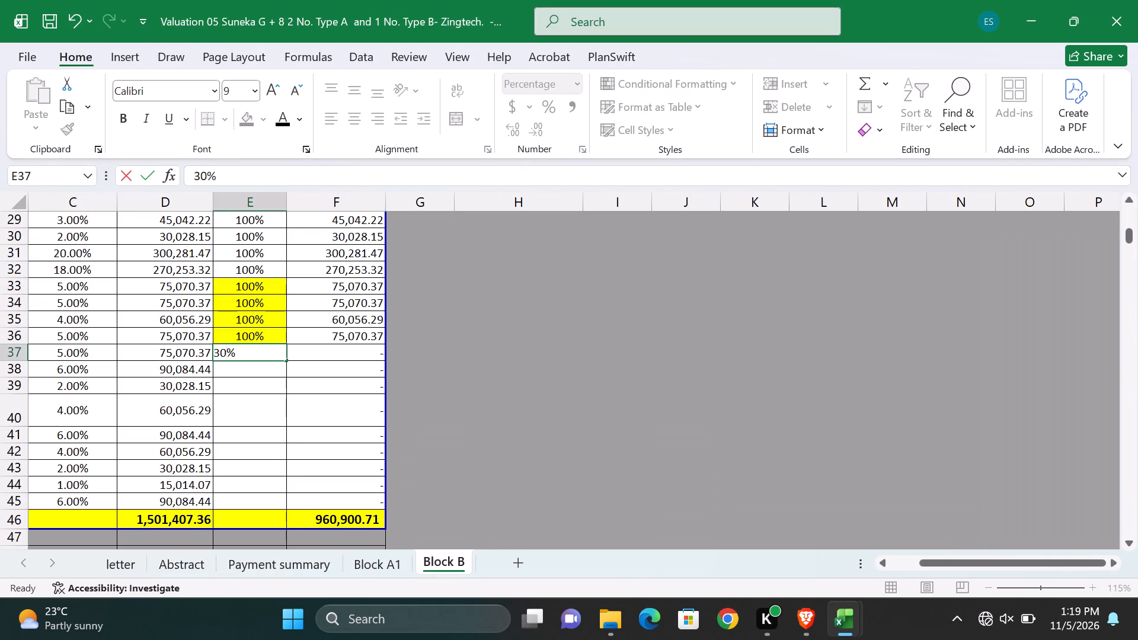
{"action": "left_click", "coordinate": [263, 359]}
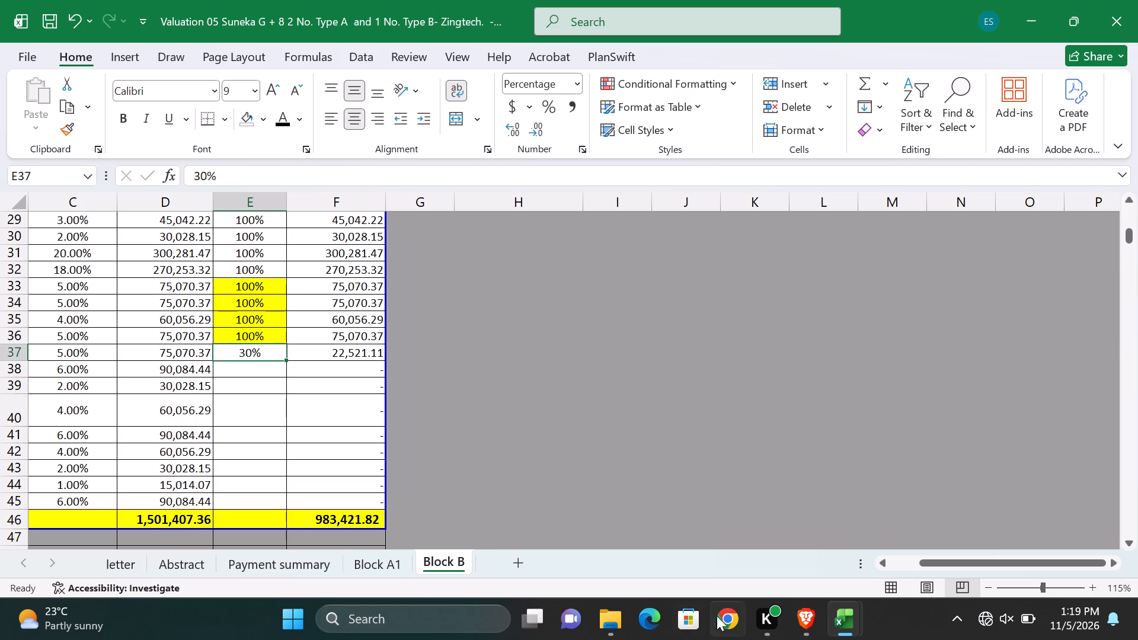
{"action": "left_click", "coordinate": [267, 117]}
{"action": "left_click", "coordinate": [329, 382]}
{"action": "left_click", "coordinate": [318, 428]}
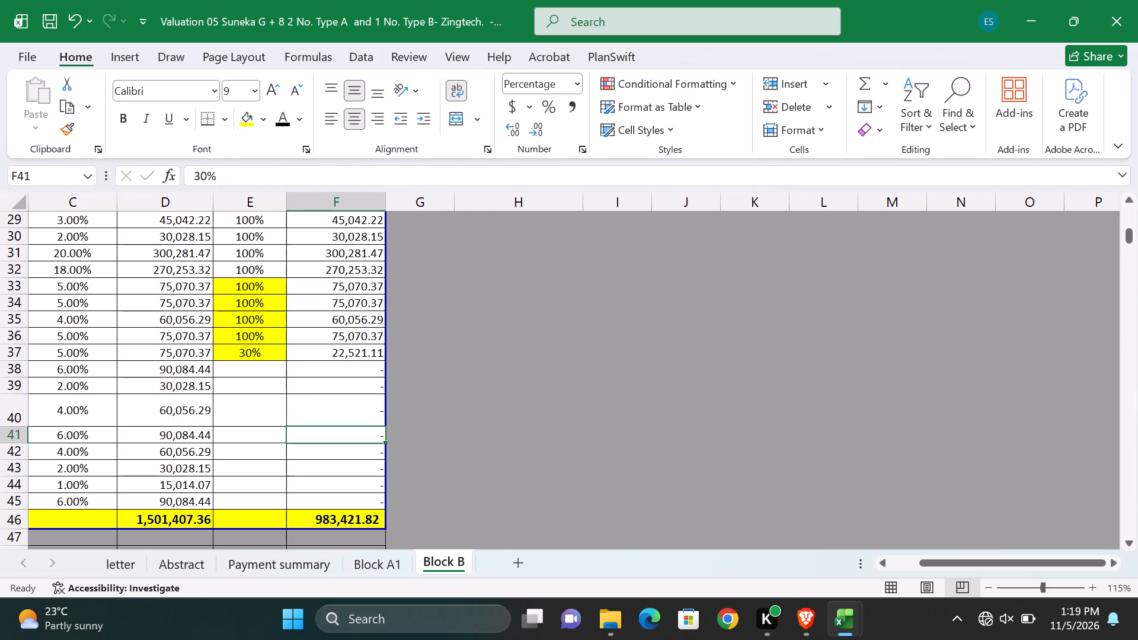
Examine the Block B substructure items and their work-done amounts, focusing on foundation walling and murram levelling in rows 36 and 37.
{"action": "left_click_drag", "start_coordinate": [954, 563], "coordinate": [857, 588]}
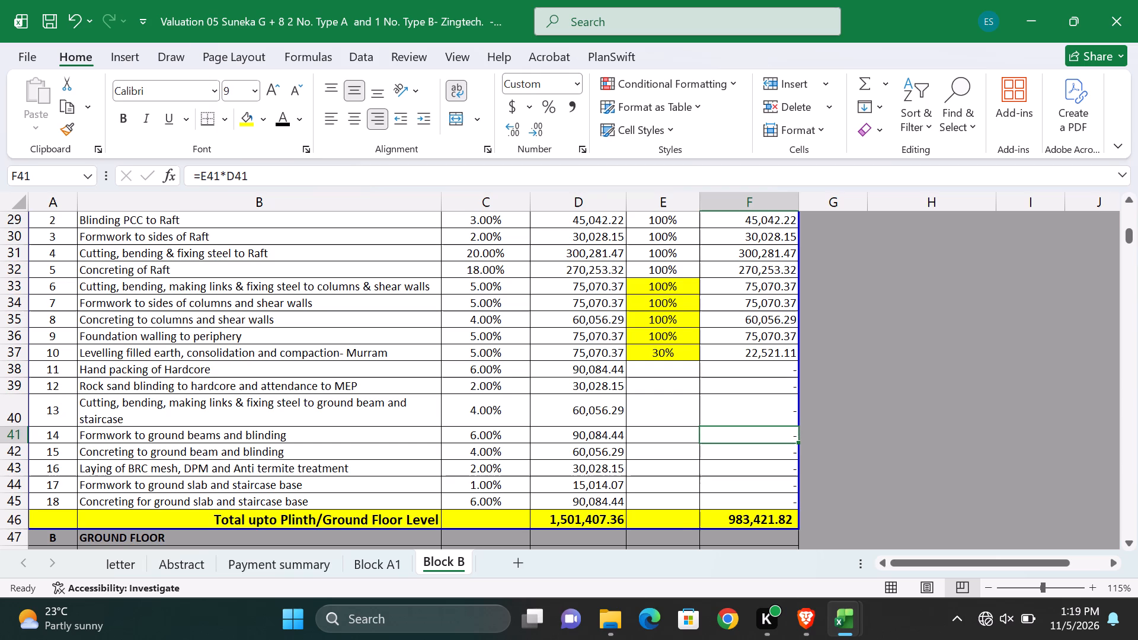
{"action": "left_click", "coordinate": [13, 336]}
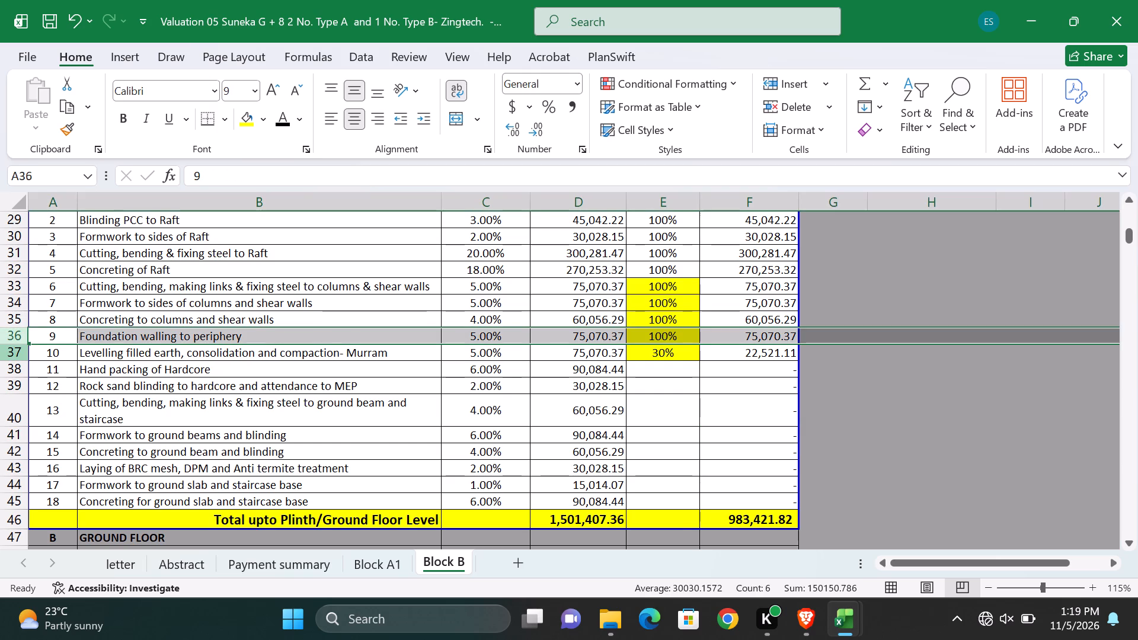
{"action": "left_click", "coordinate": [16, 353]}
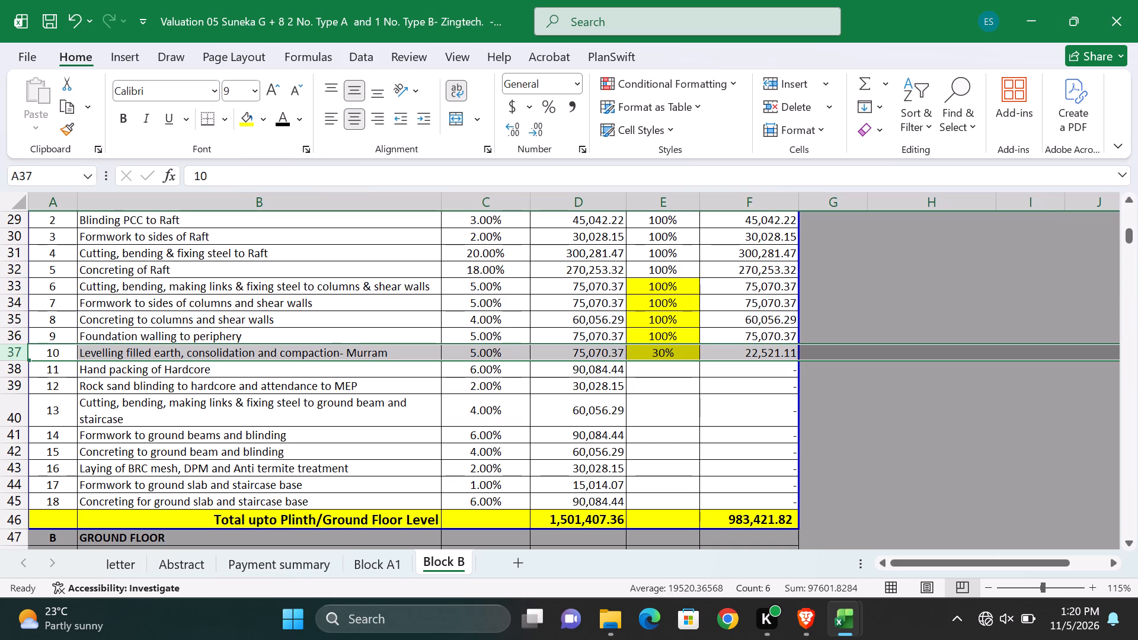
{"action": "left_click", "coordinate": [218, 370]}
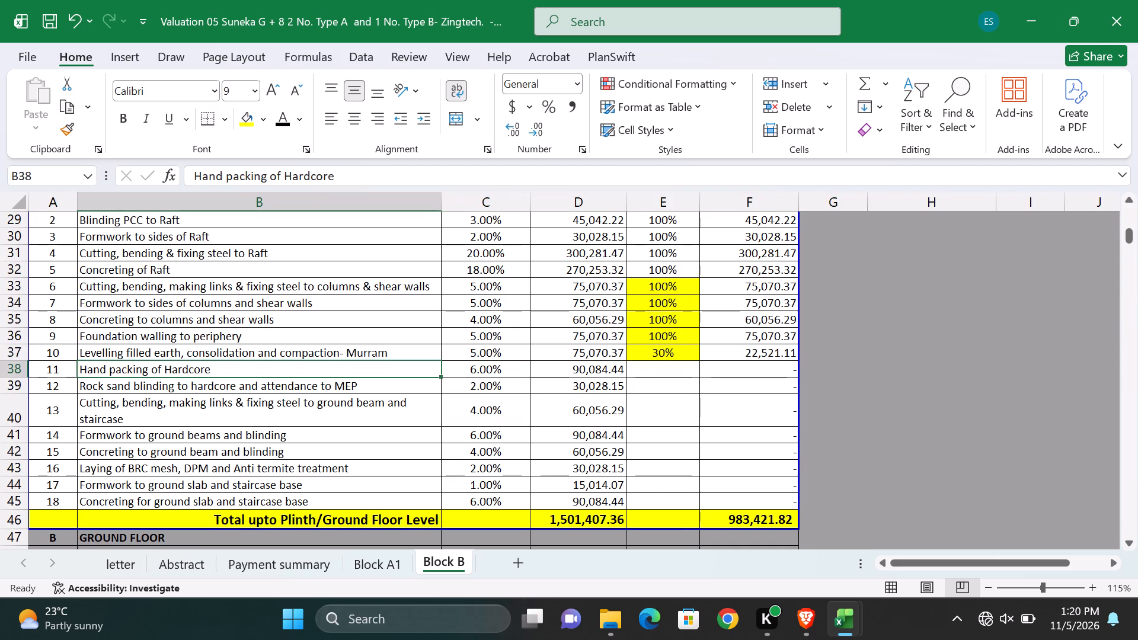
{"action": "left_click", "coordinate": [18, 354]}
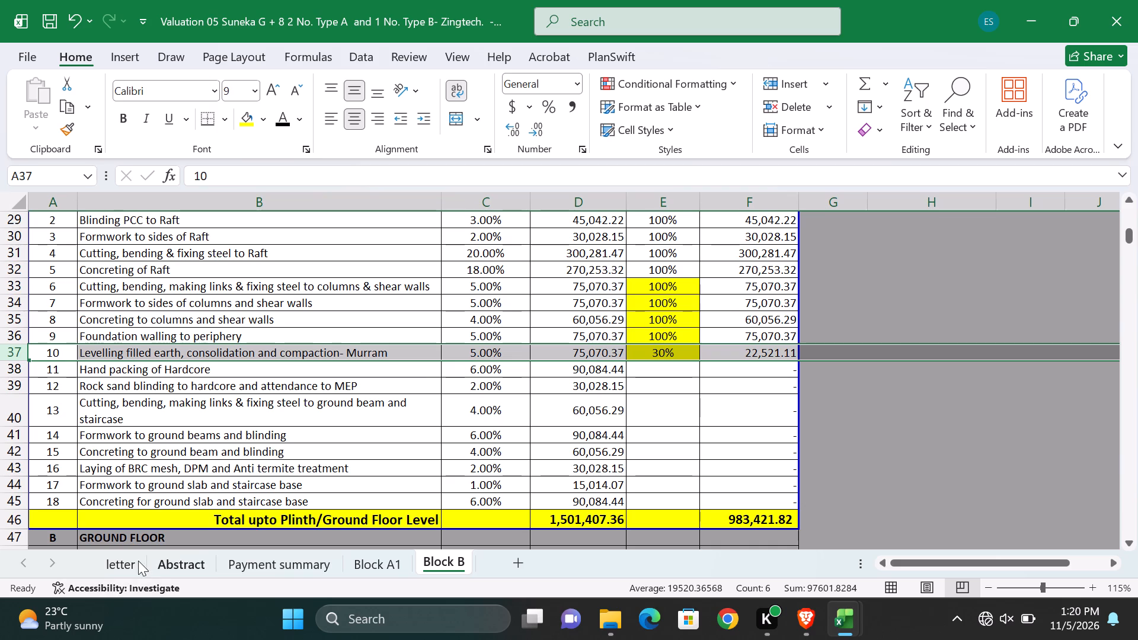
{"action": "scroll", "coordinate": [264, 457], "scroll_direction": "down", "scroll_amount": 2}
{"action": "scroll", "coordinate": [264, 457], "scroll_direction": "up", "scroll_amount": 4}
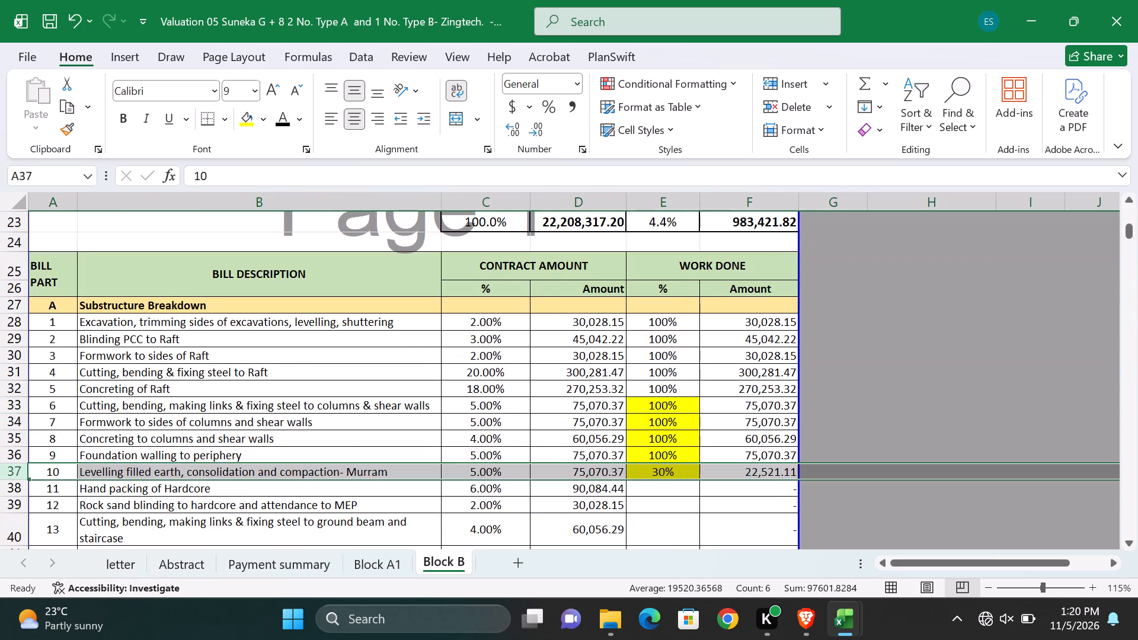
{"action": "scroll", "coordinate": [281, 452], "scroll_direction": "up", "scroll_amount": 5}
Review the letter's amounts and signatory section, and look through the Abstract, Payment summary and Block A1 sheets.
{"action": "left_click", "coordinate": [110, 566]}
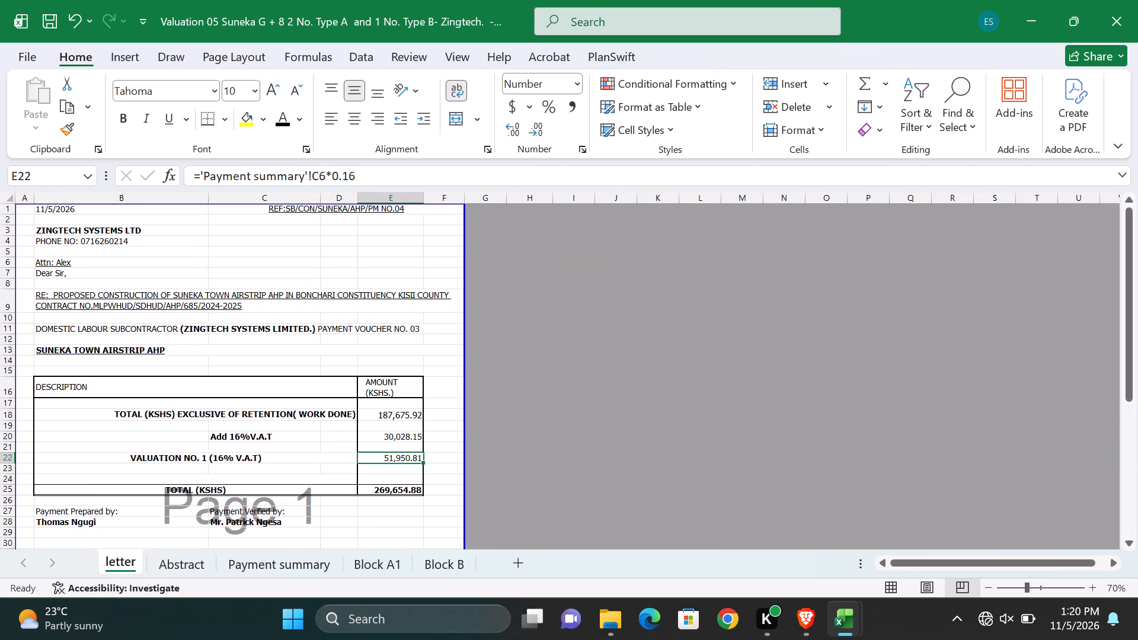
{"action": "left_click", "coordinate": [889, 509]}
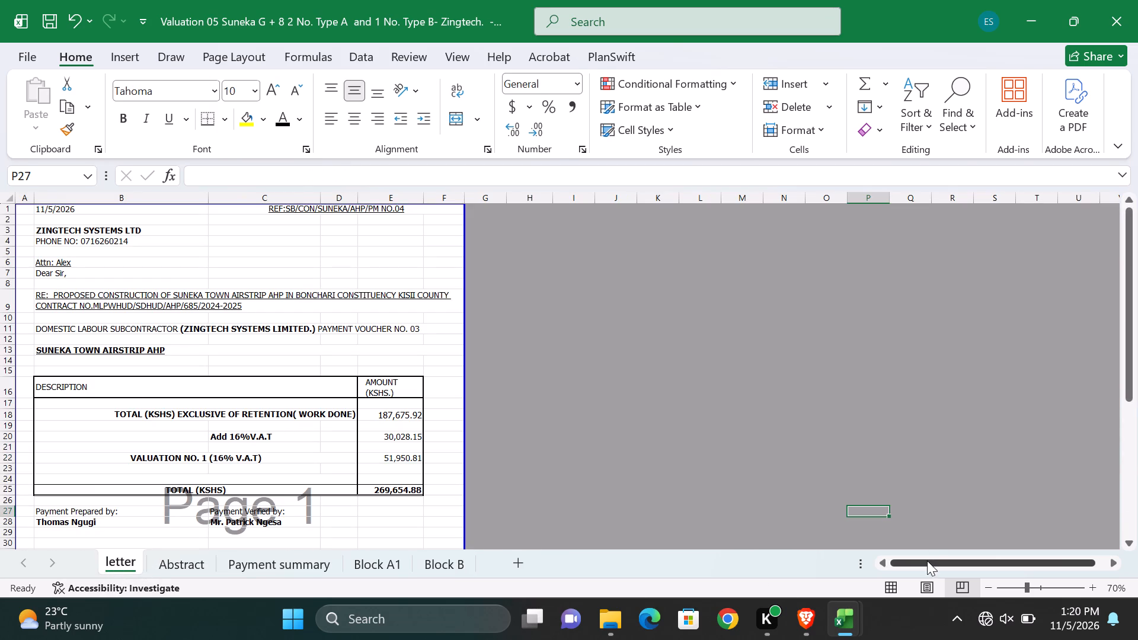
{"action": "left_click_drag", "start_coordinate": [927, 561], "coordinate": [850, 562]}
{"action": "scroll", "coordinate": [366, 482], "scroll_direction": "down", "scroll_amount": 2}
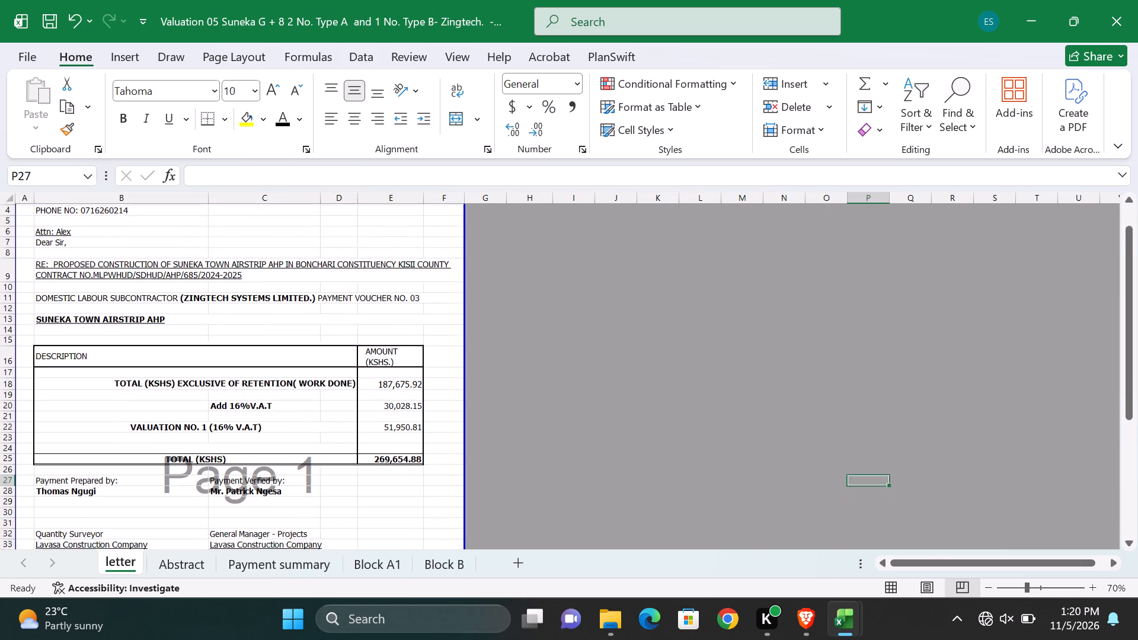
{"action": "scroll", "coordinate": [366, 482], "scroll_direction": "down", "scroll_amount": 3}
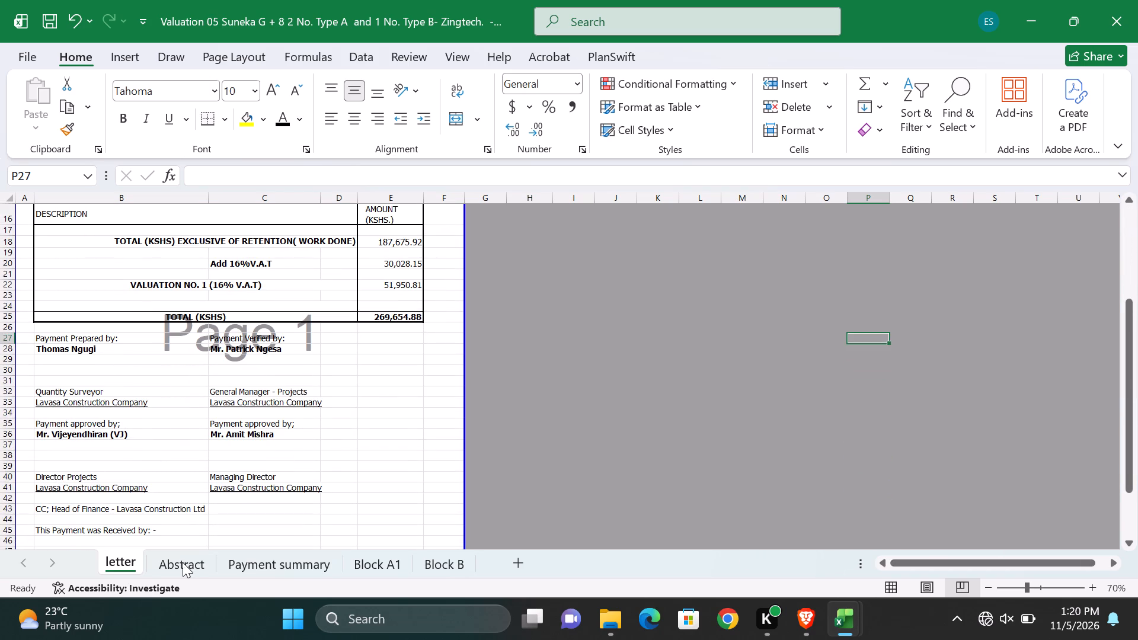
{"action": "left_click", "coordinate": [183, 562]}
{"action": "left_click", "coordinate": [266, 566]}
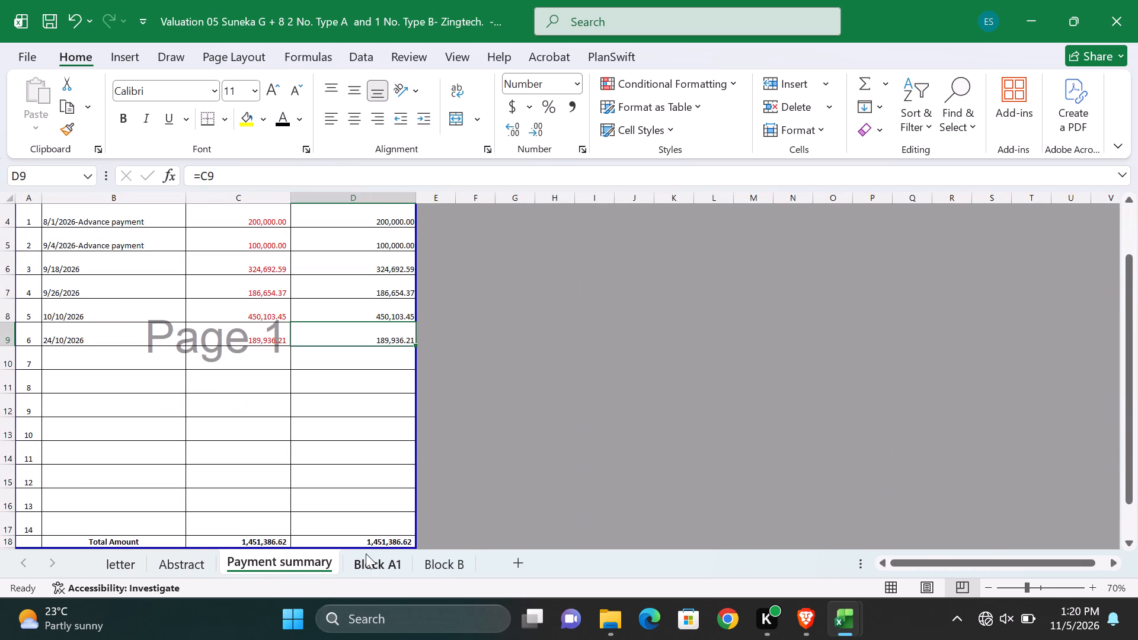
{"action": "left_click", "coordinate": [372, 561]}
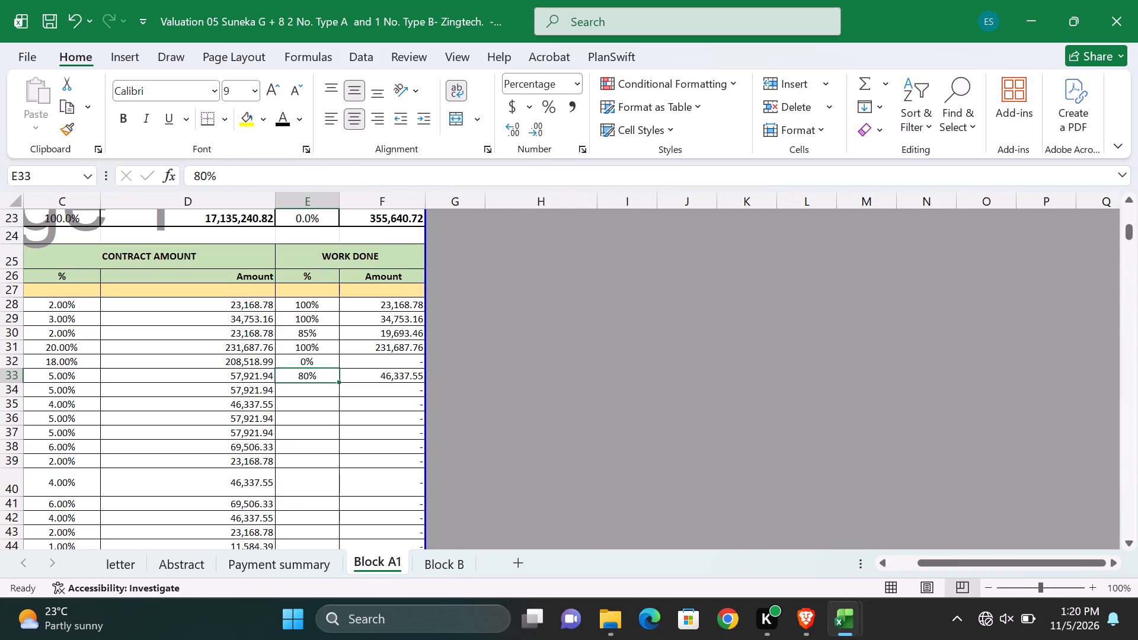
Examine the Block A1 substructure items, focusing on raft concreting and column and shear wall steel in rows 32 and 33.
{"action": "left_click", "coordinate": [319, 461]}
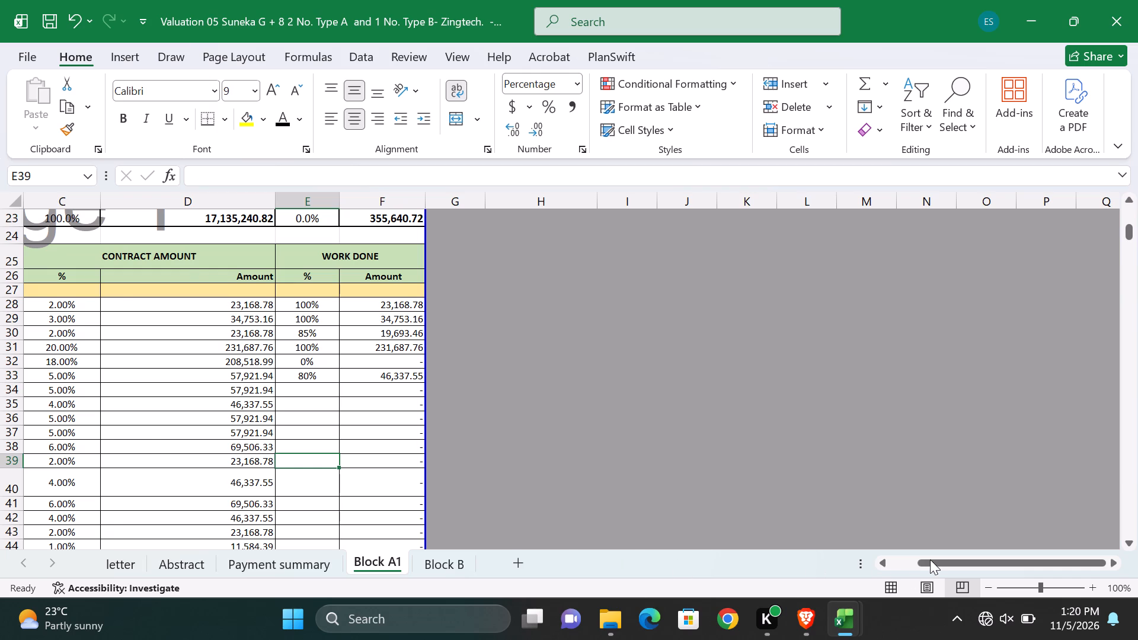
{"action": "left_click_drag", "start_coordinate": [930, 559], "coordinate": [868, 569]}
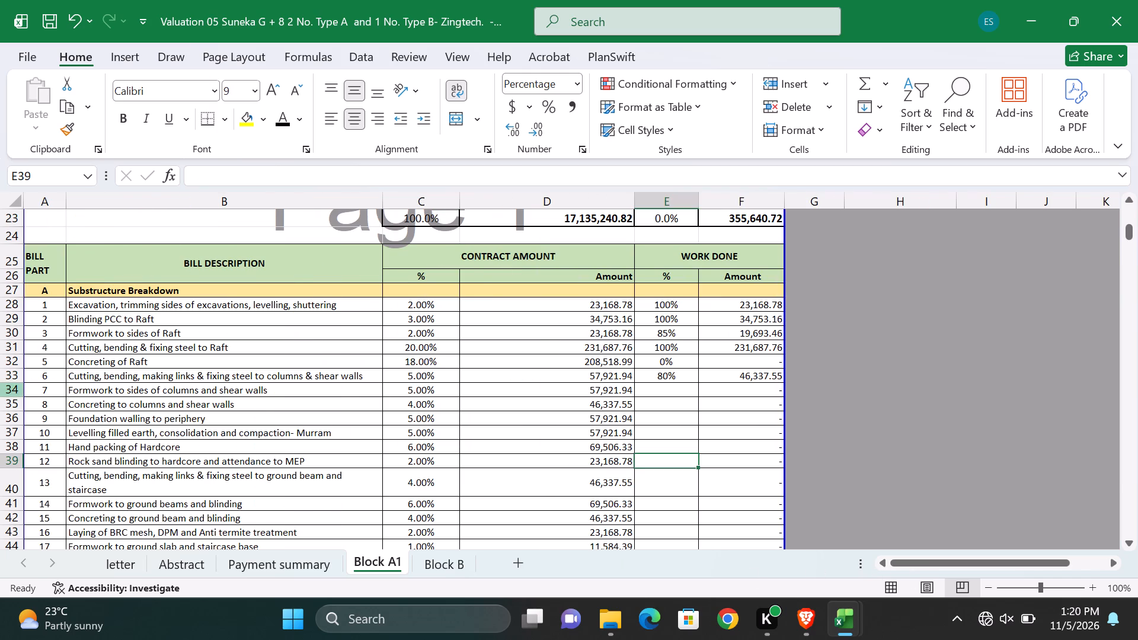
{"action": "left_click", "coordinate": [11, 375]}
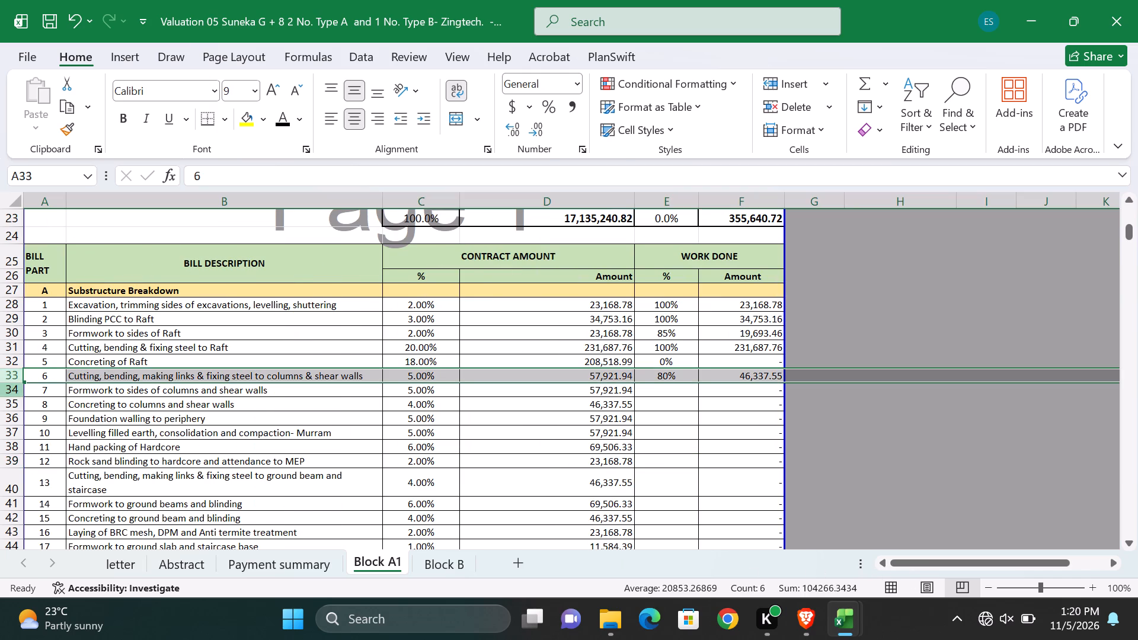
{"action": "left_click", "coordinate": [11, 359]}
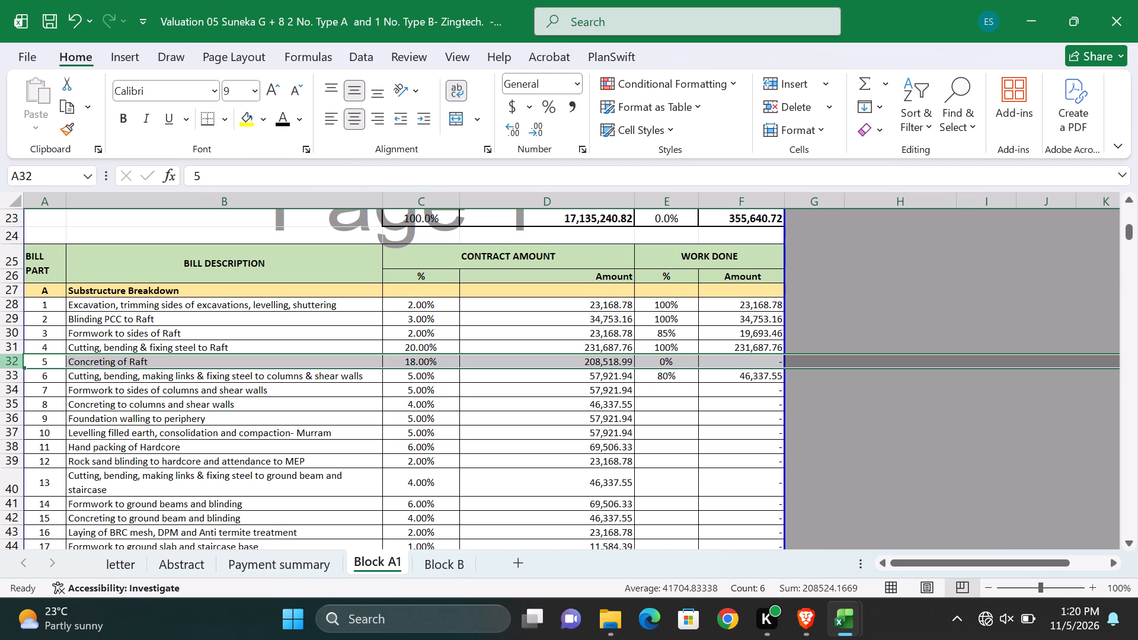
{"action": "left_click", "coordinate": [7, 380]}
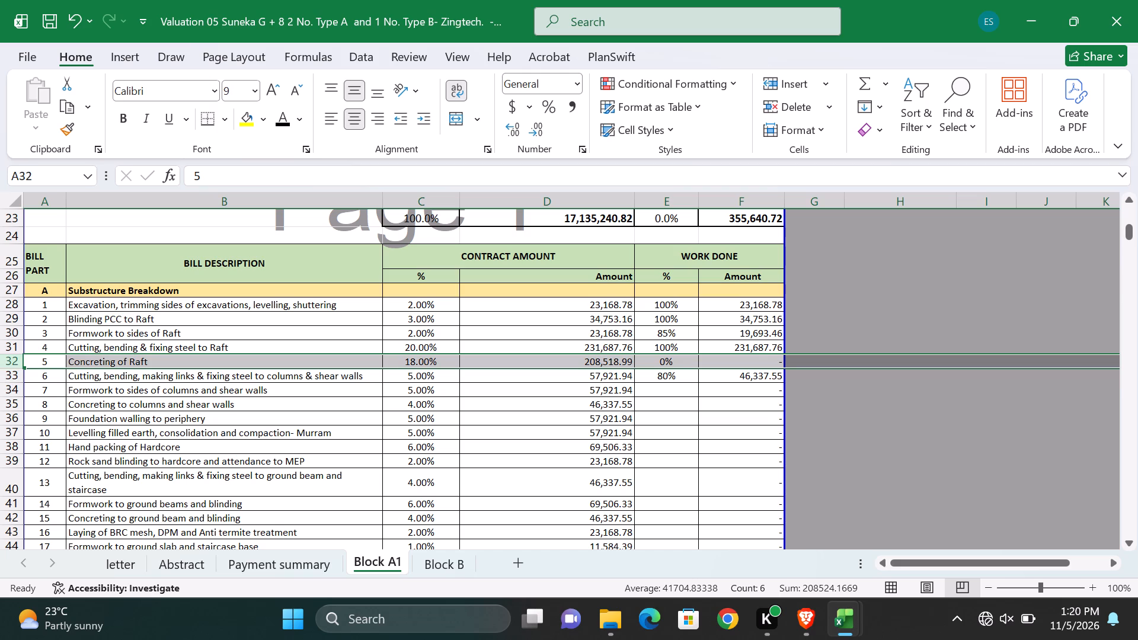
{"action": "left_click", "coordinate": [15, 374]}
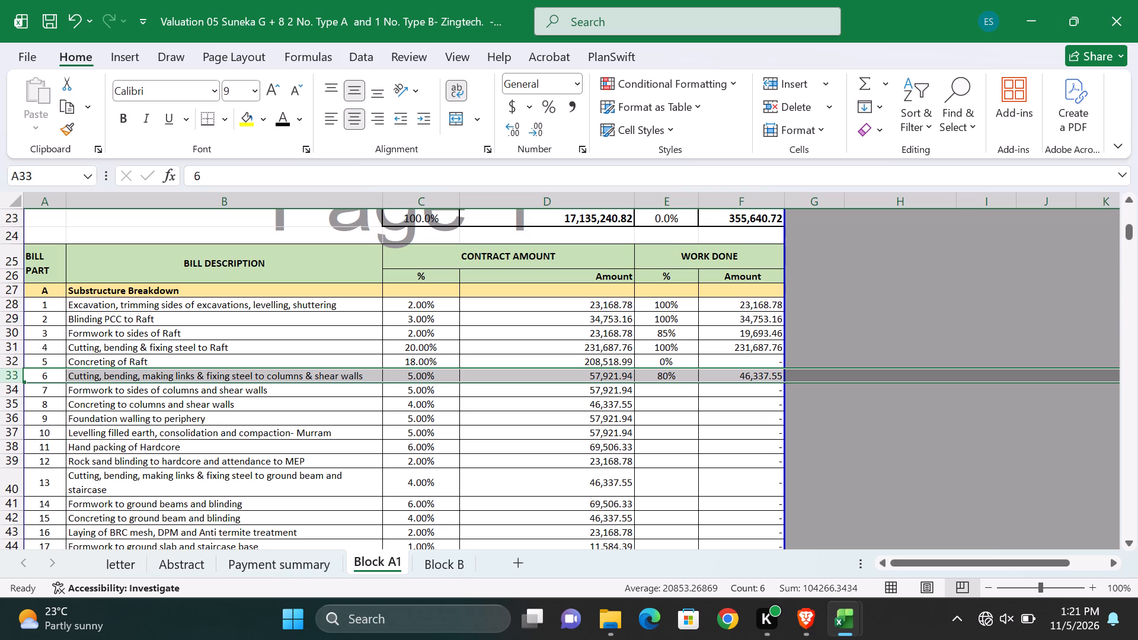
Examine the Block B substructure items for foundation walling, murram levelling and hardcore packing in rows 36 to 38.
{"action": "left_click", "coordinate": [437, 561]}
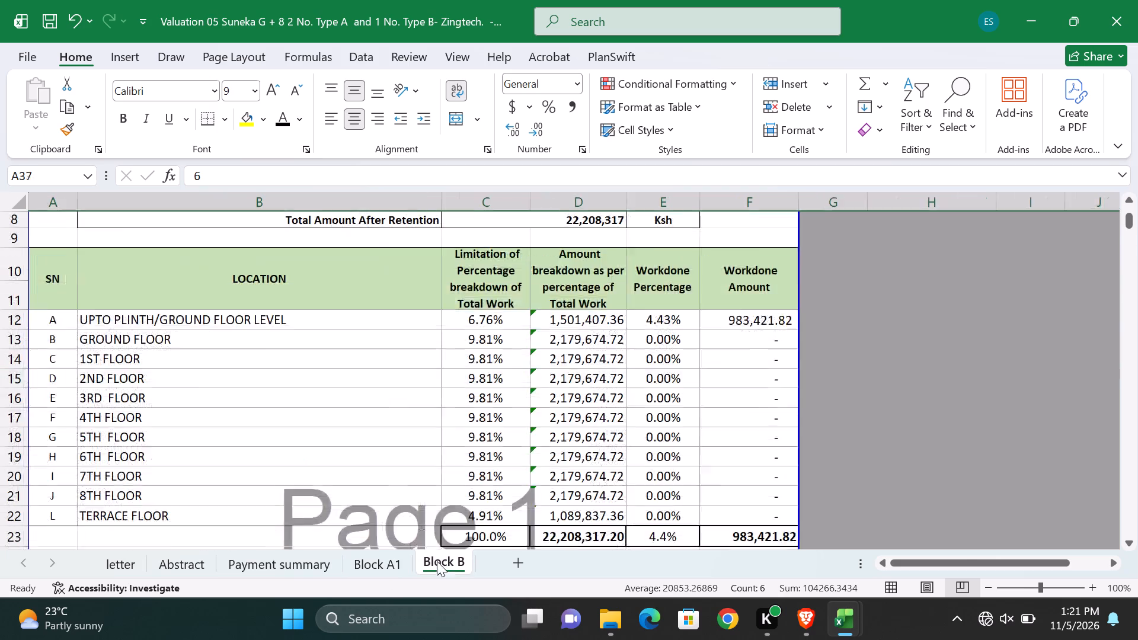
{"action": "scroll", "coordinate": [510, 475], "scroll_direction": "down", "scroll_amount": 1}
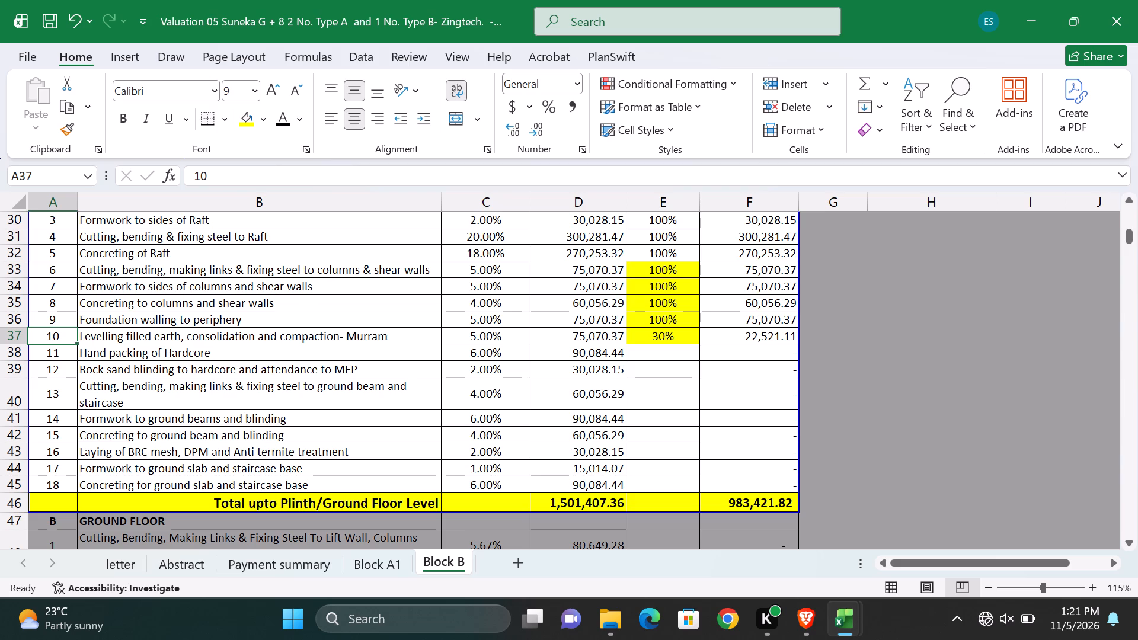
{"action": "left_click", "coordinate": [12, 354]}
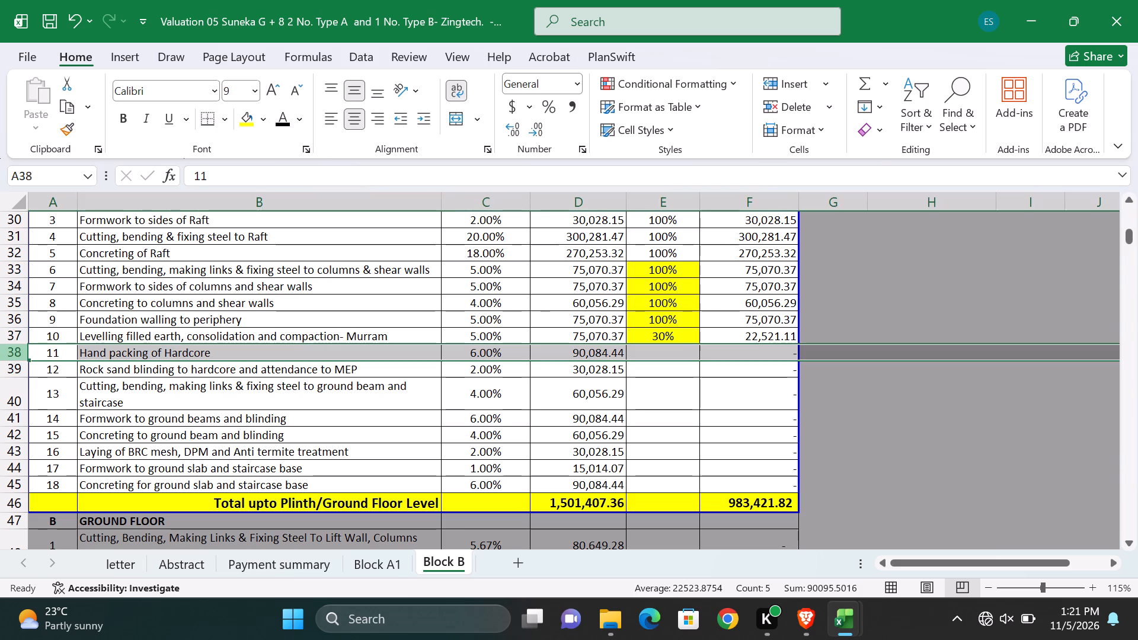
{"action": "left_click", "coordinate": [12, 338]}
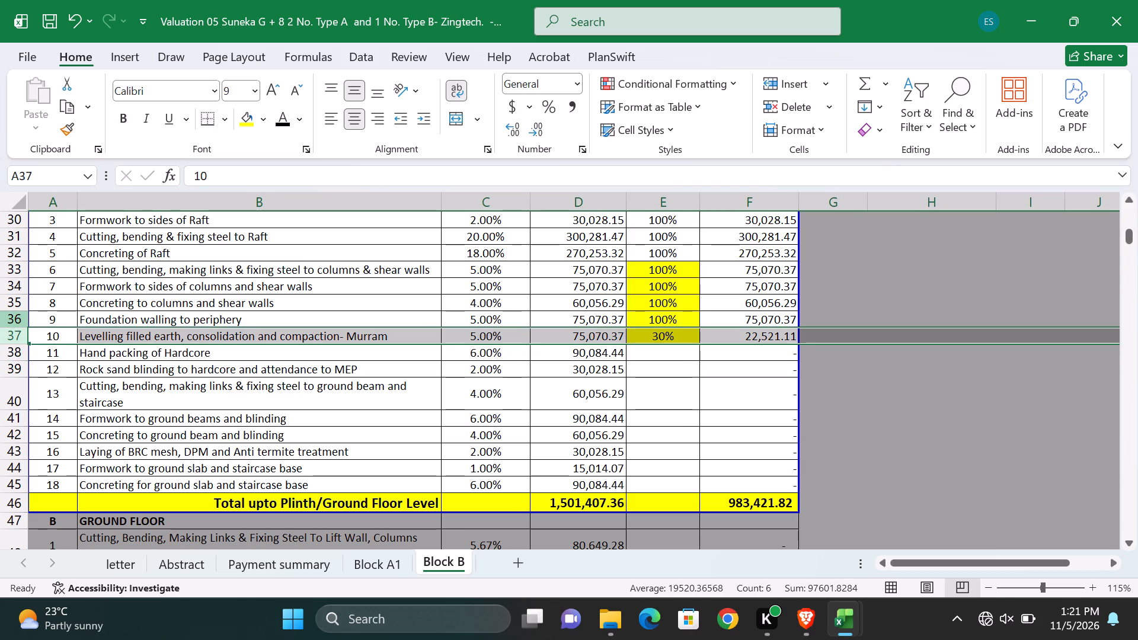
{"action": "left_click", "coordinate": [15, 319]}
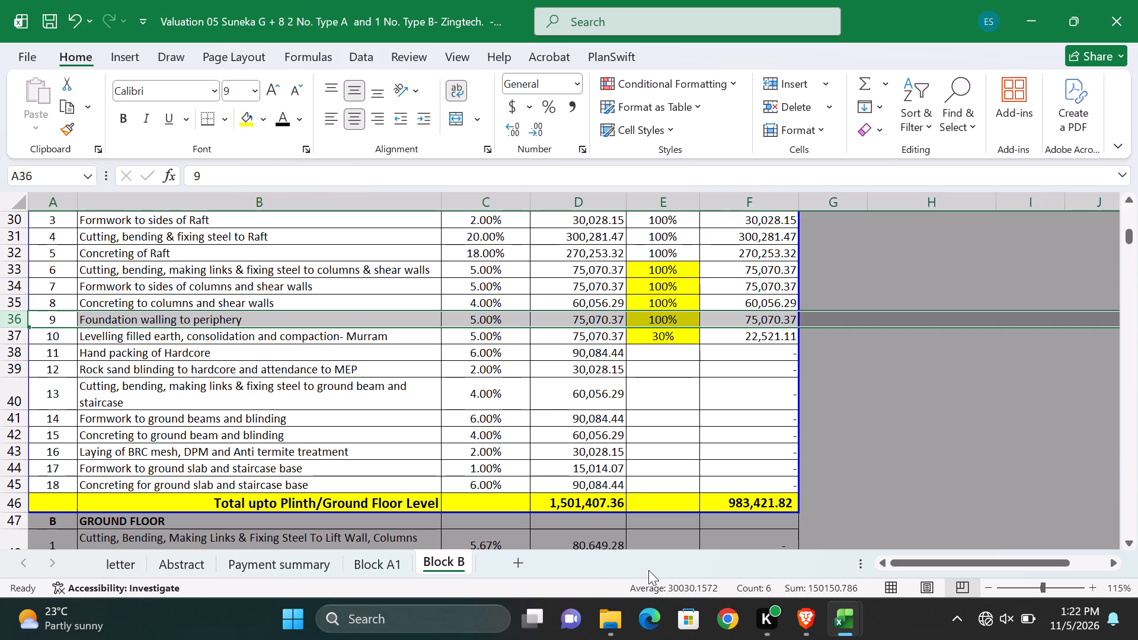
{"action": "left_click", "coordinate": [496, 450]}
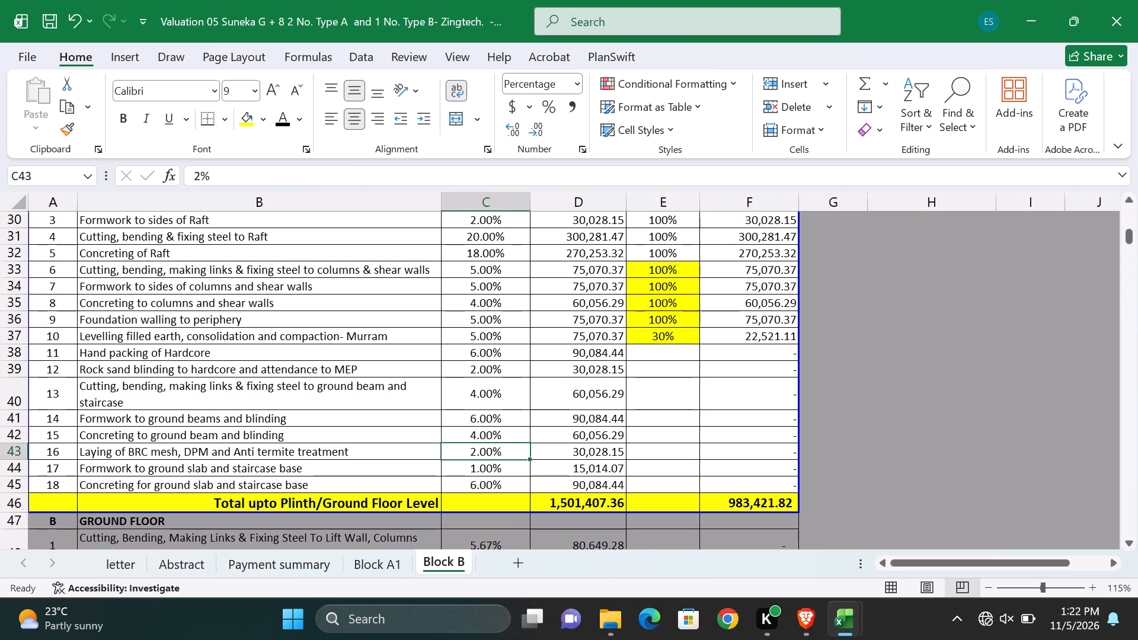
Review Block B's contract summary, floor-by-floor work-done table and substructure percentages, and return to the Block A1 sheet.
{"action": "scroll", "coordinate": [268, 473], "scroll_direction": "up", "scroll_amount": 11}
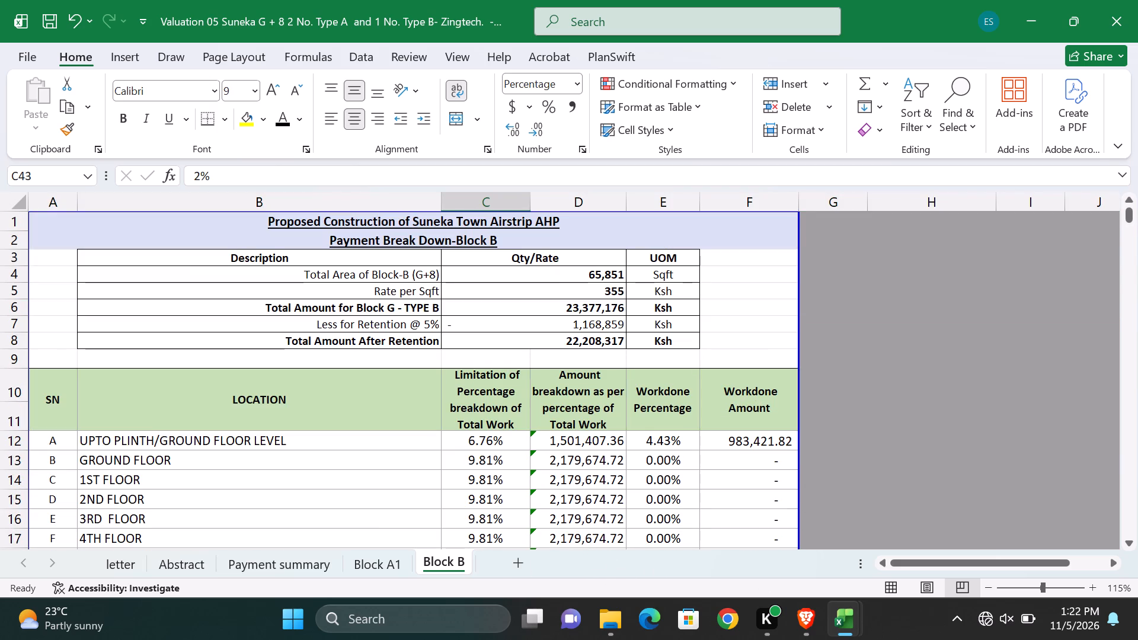
{"action": "scroll", "coordinate": [273, 482], "scroll_direction": "up", "scroll_amount": 15}
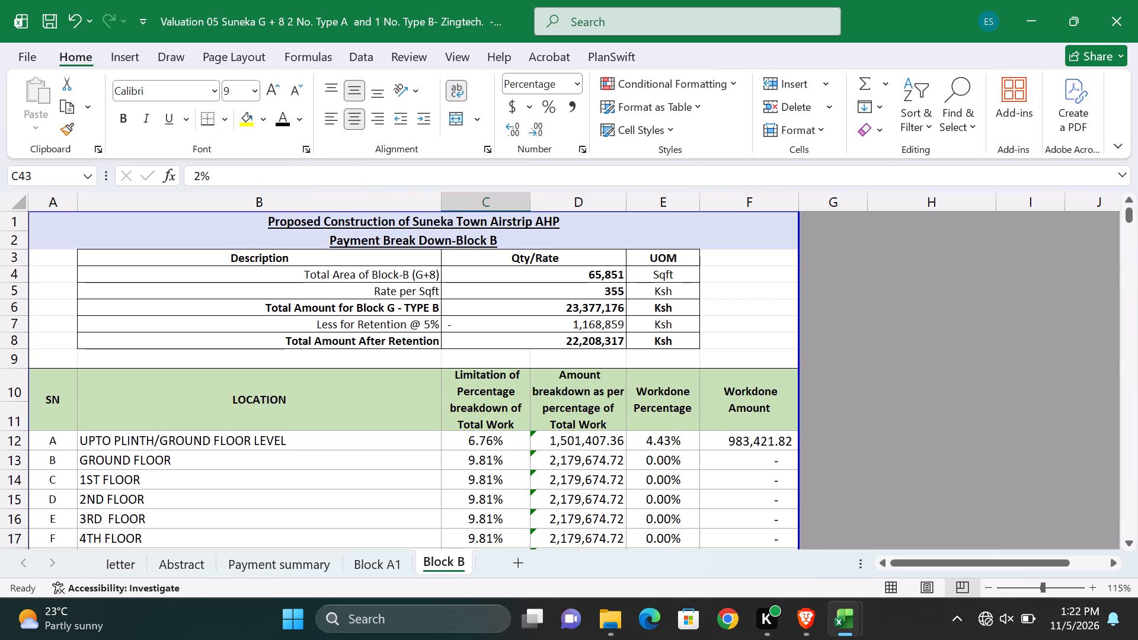
{"action": "scroll", "coordinate": [277, 484], "scroll_direction": "down", "scroll_amount": 2}
{"action": "scroll", "coordinate": [280, 485], "scroll_direction": "up", "scroll_amount": 7}
{"action": "scroll", "coordinate": [280, 485], "scroll_direction": "down", "scroll_amount": 2}
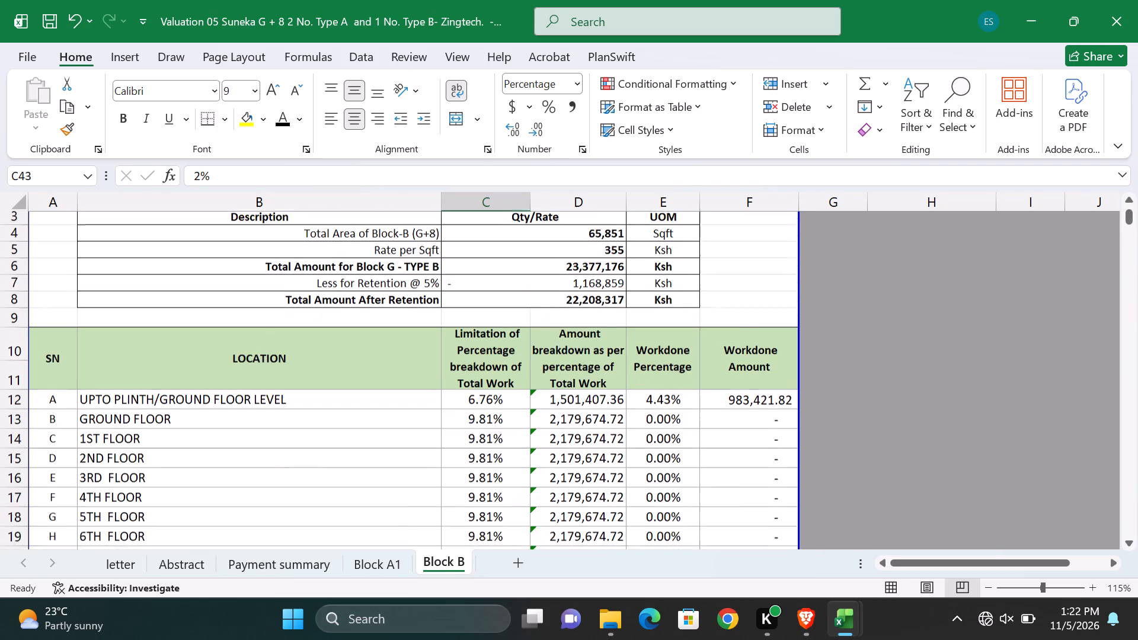
{"action": "scroll", "coordinate": [280, 485], "scroll_direction": "down", "scroll_amount": 7}
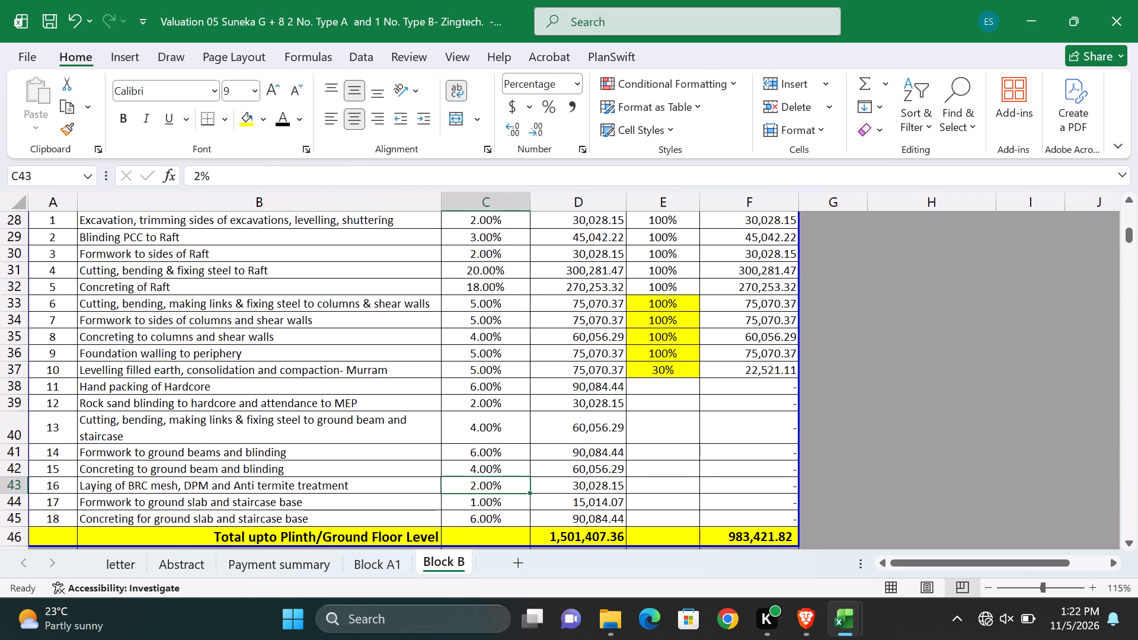
{"action": "left_click", "coordinate": [7, 304]}
{"action": "left_click", "coordinate": [485, 423]}
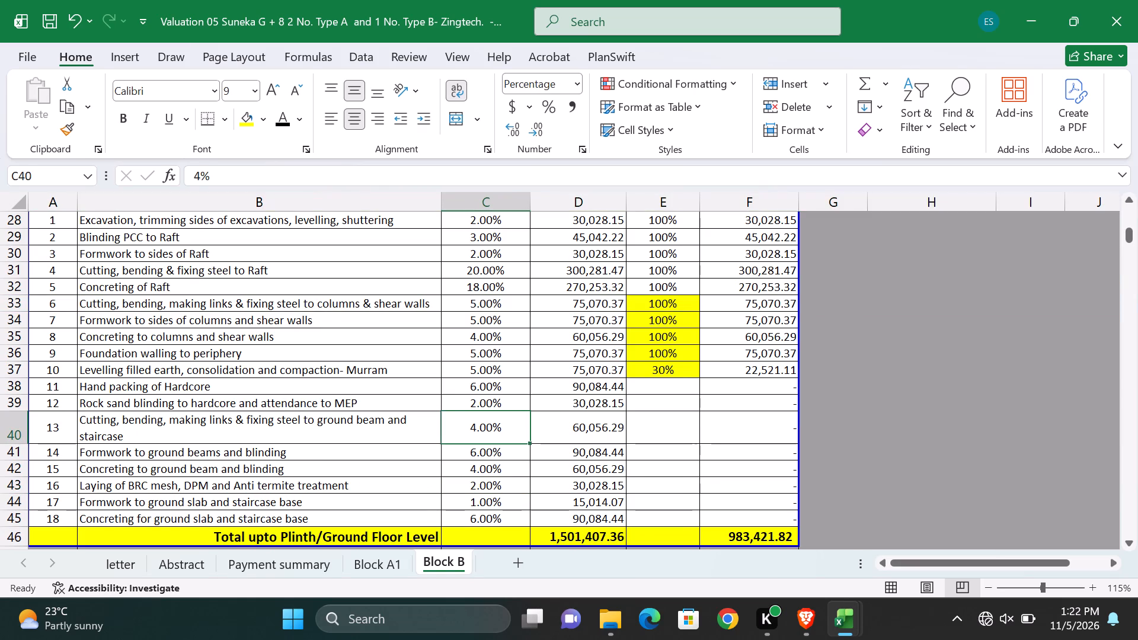
{"action": "left_click", "coordinate": [382, 564]}
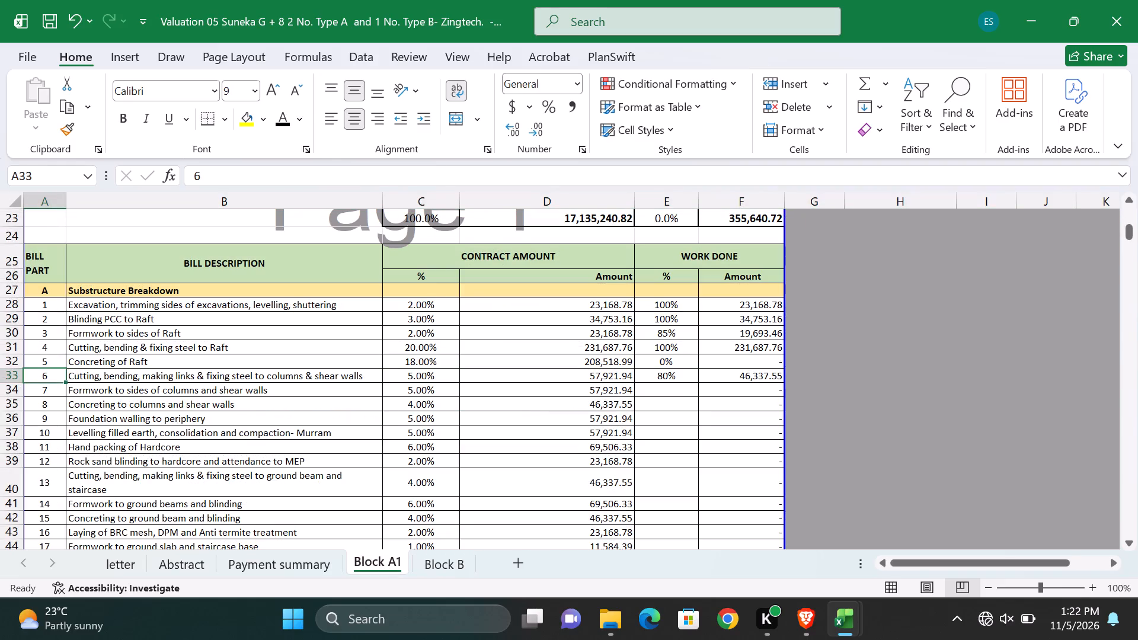
Save the Valuation 05 workbook under its existing name as an Excel Workbook in the valuation 03 folder.
{"action": "left_click", "coordinate": [28, 59]}
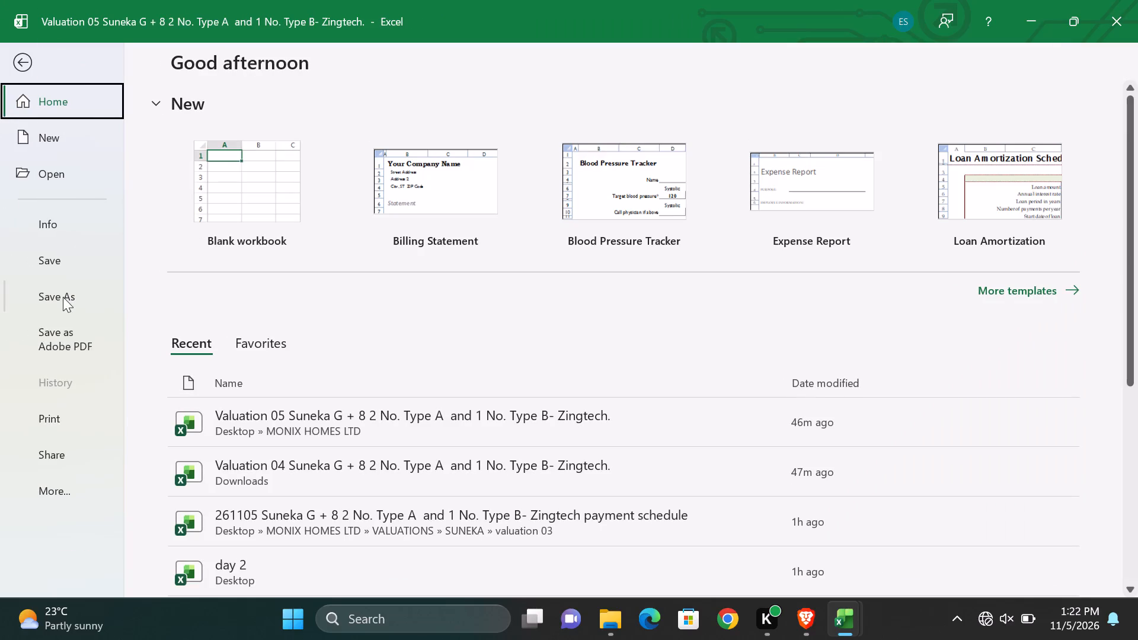
{"action": "left_click", "coordinate": [62, 297]}
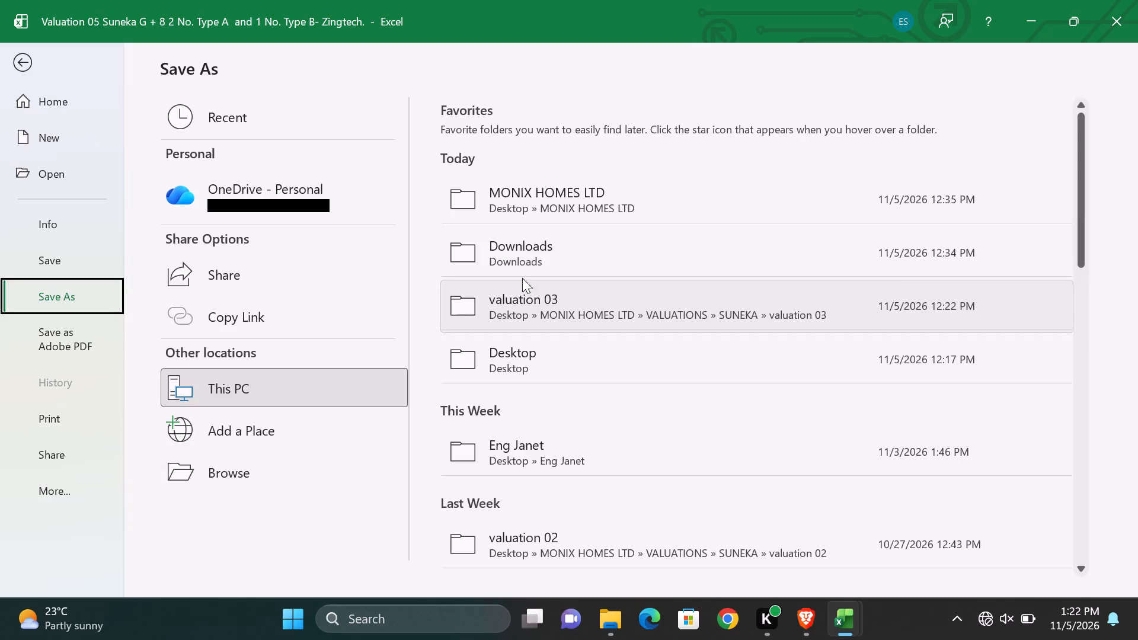
{"action": "left_click", "coordinate": [563, 307]}
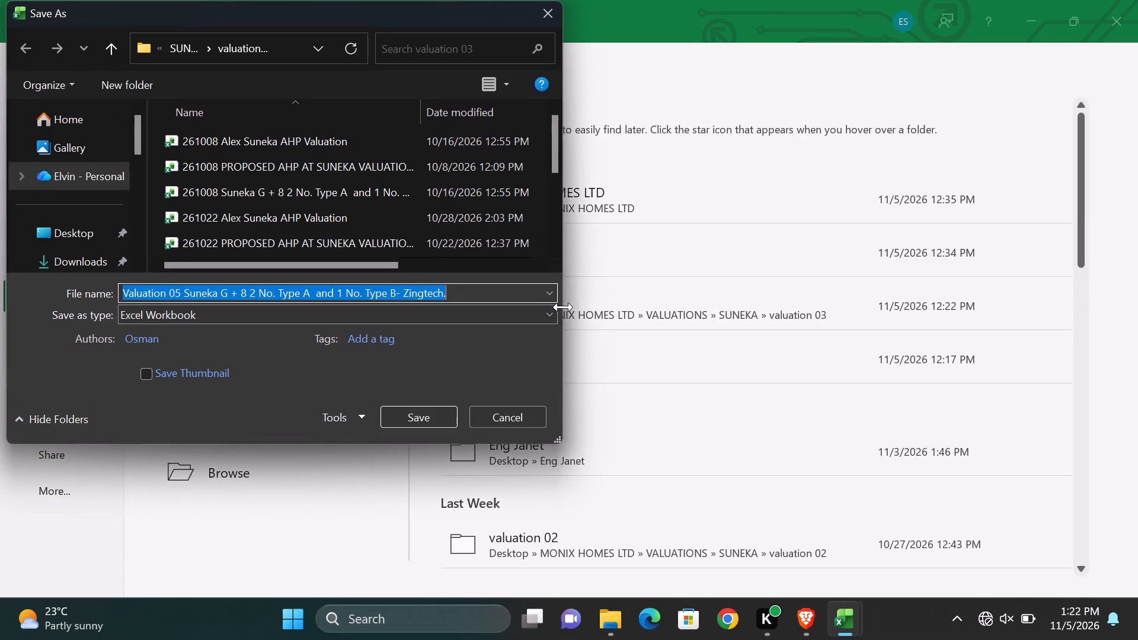
{"action": "left_click", "coordinate": [421, 421]}
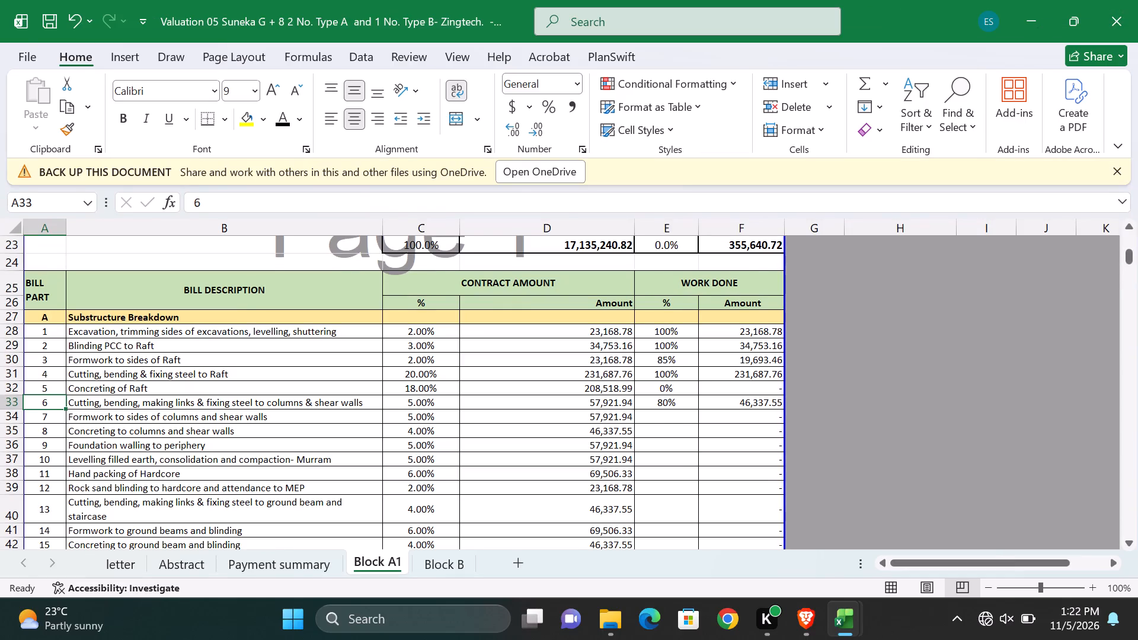
Switch to the Zingtech payment schedule workbook and review the Computation sheet's Net Payable Valuation No. 5 and payment summary.
{"action": "left_click", "coordinate": [1037, 31]}
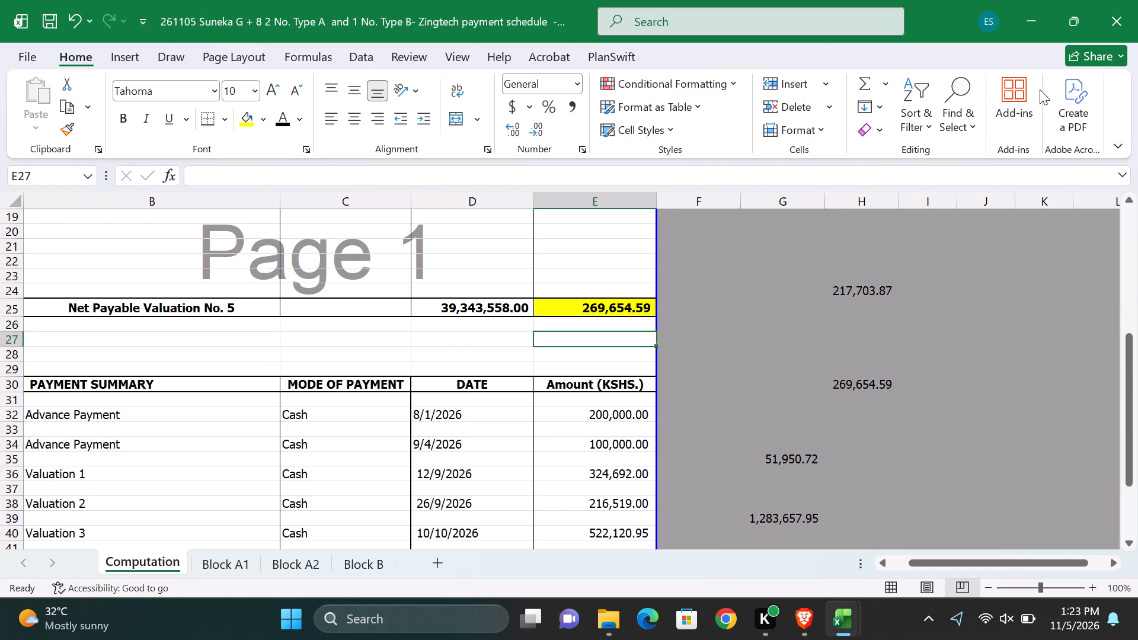
{"action": "left_click", "coordinate": [583, 245]}
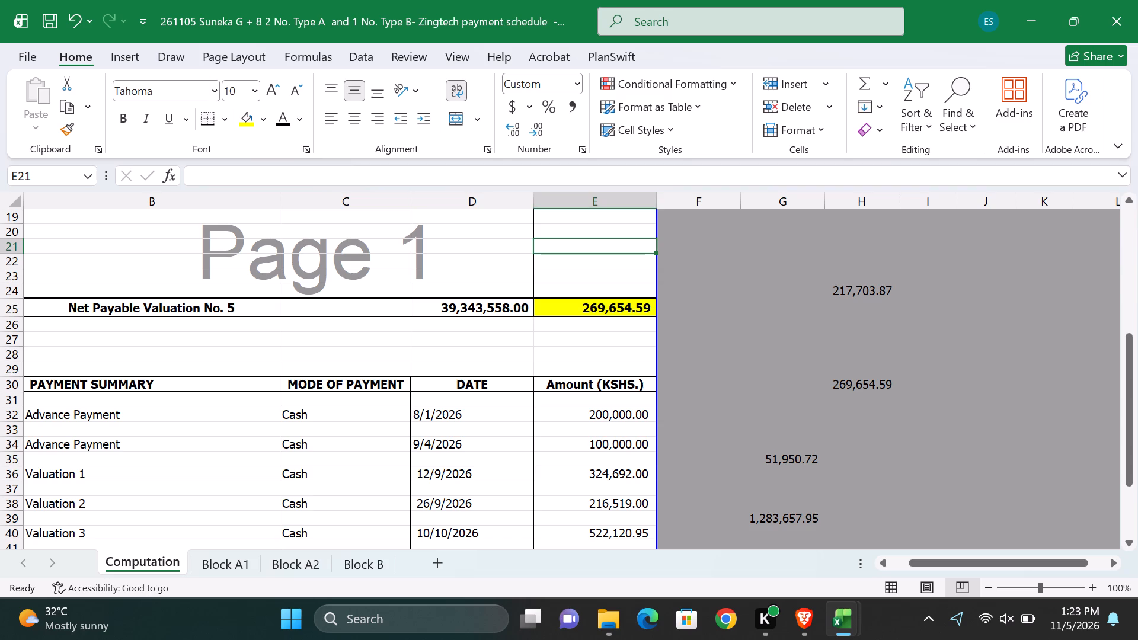
{"action": "left_click", "coordinate": [769, 343]}
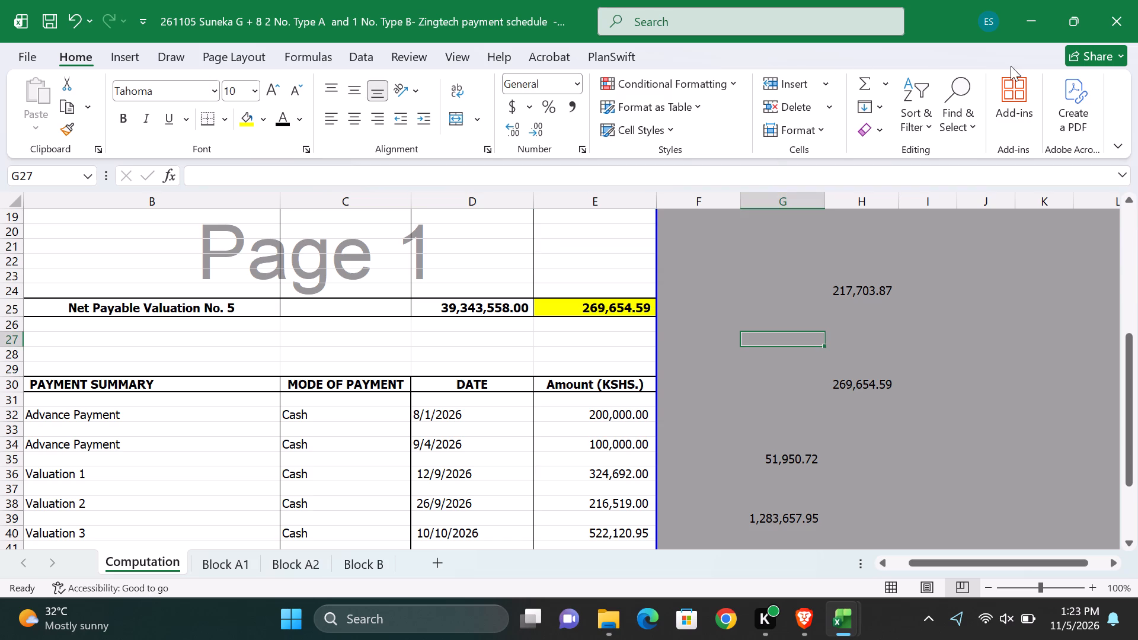
{"action": "scroll", "coordinate": [517, 390], "scroll_direction": "down", "scroll_amount": 5}
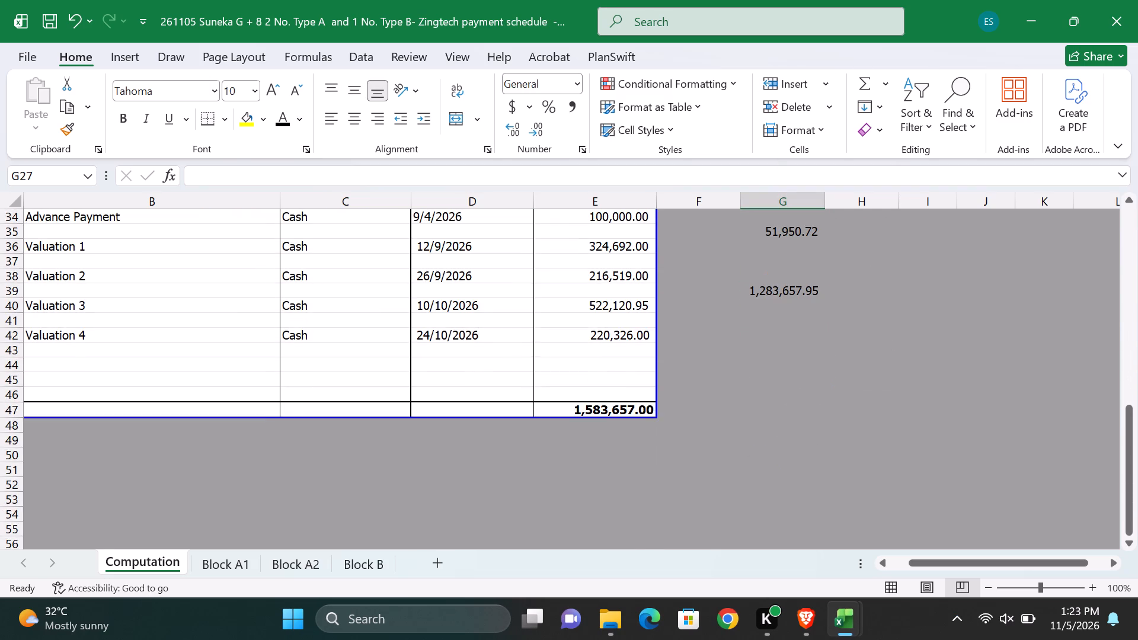
{"action": "scroll", "coordinate": [517, 390], "scroll_direction": "up", "scroll_amount": 5}
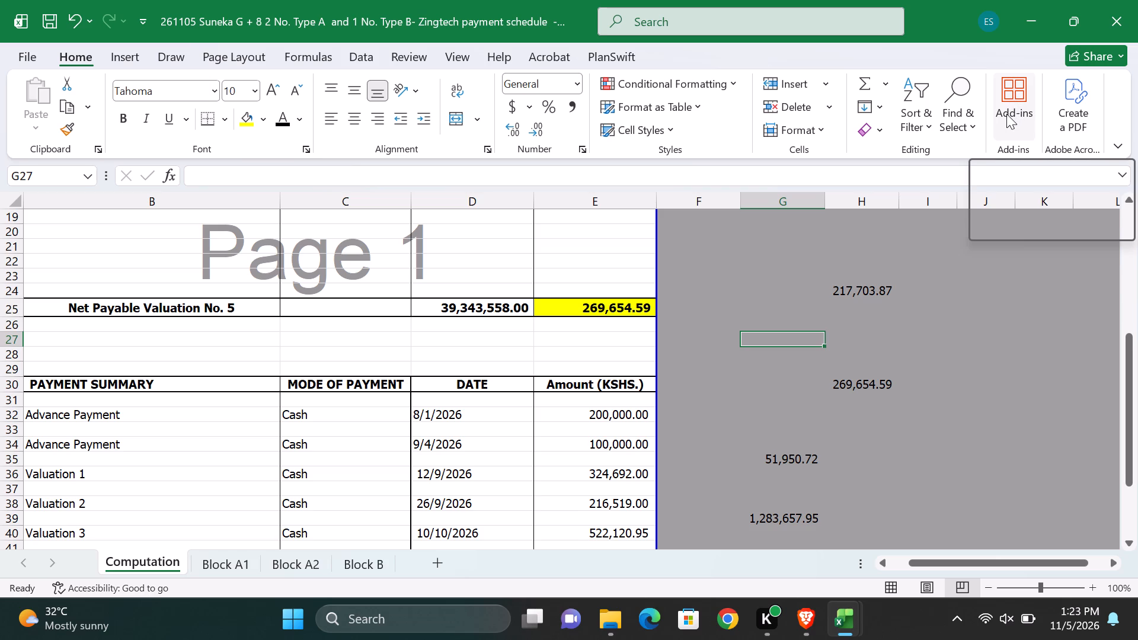
{"action": "left_click", "coordinate": [989, 277]}
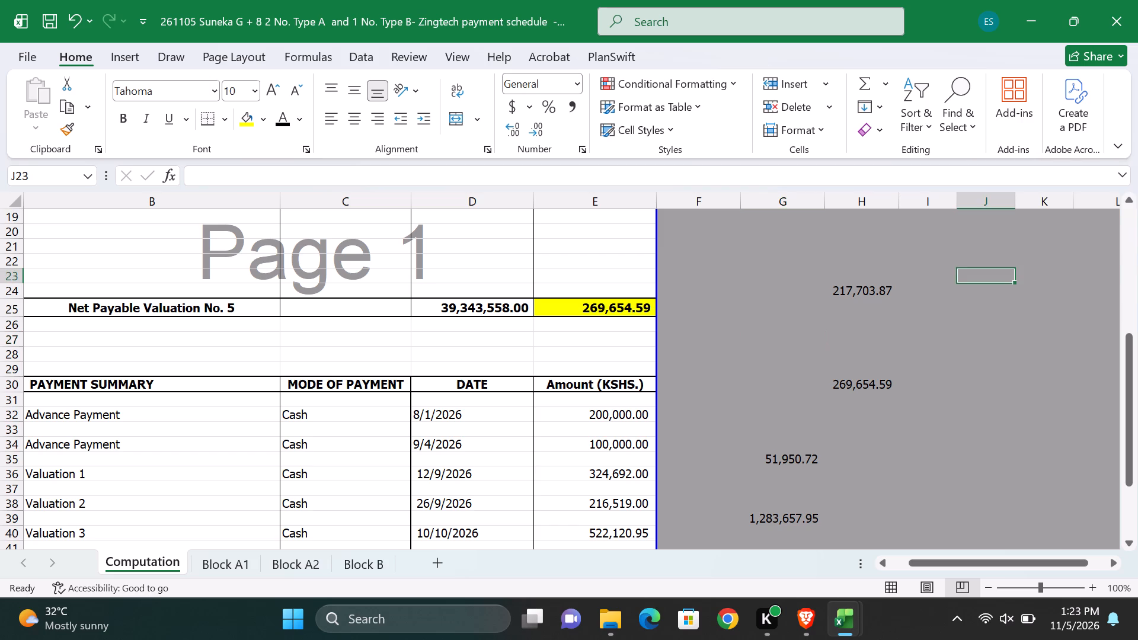
Leave the payment schedule workbook and open the valuation 03 folder under MONIX HOMES LTD, VALUATIONS, SUNEKA in File Explorer.
{"action": "left_click", "coordinate": [1016, 21]}
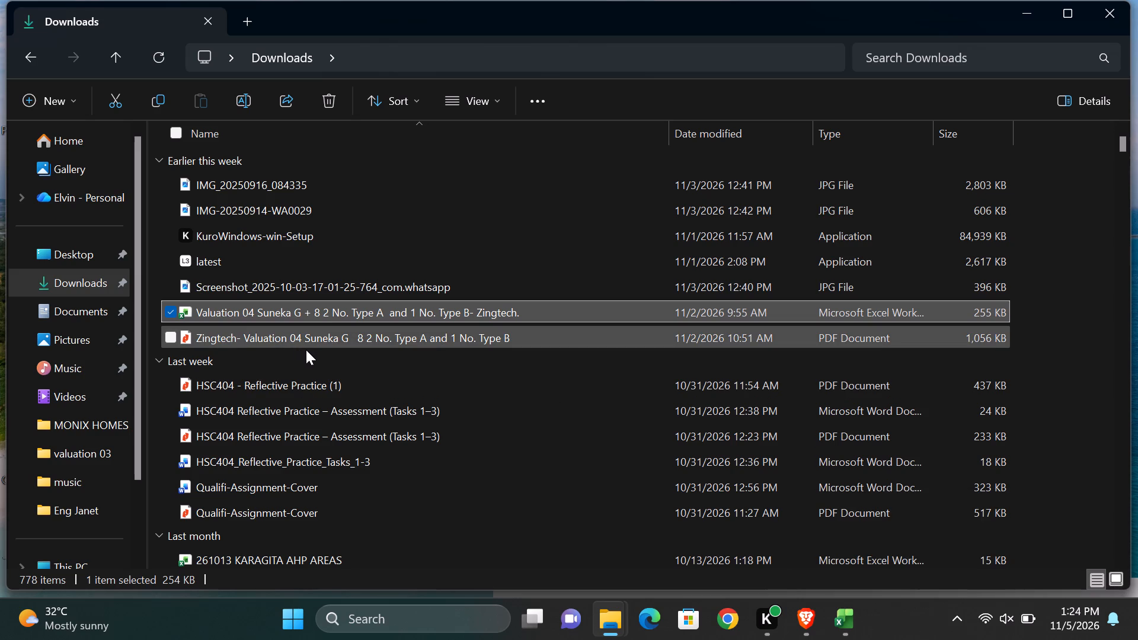
{"action": "left_click", "coordinate": [91, 432]}
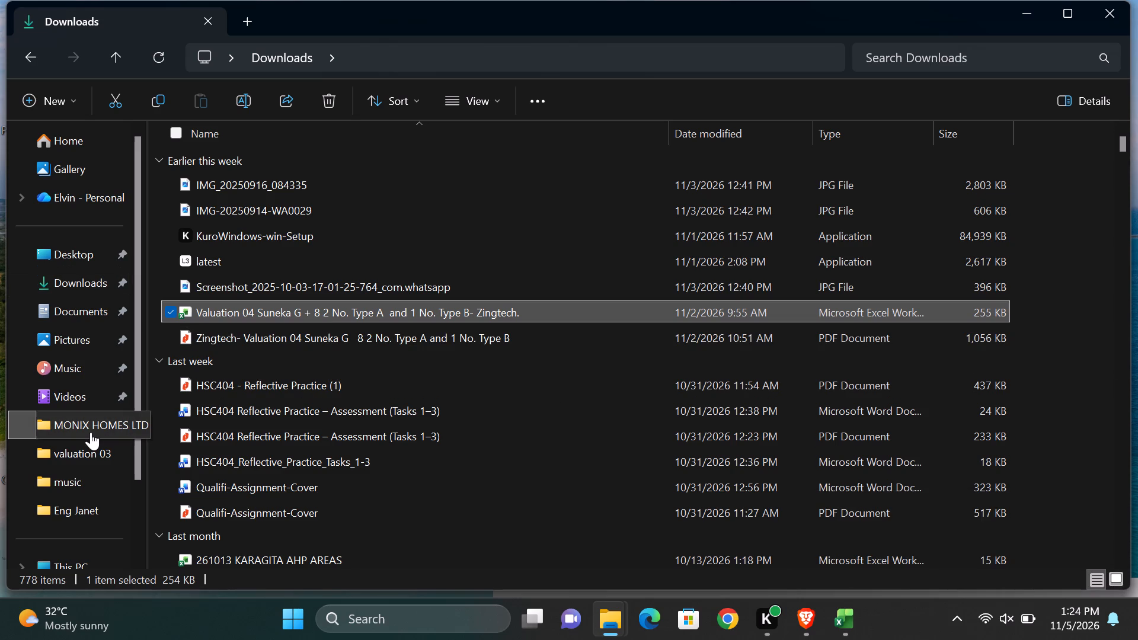
{"action": "double_click", "coordinate": [325, 168]}
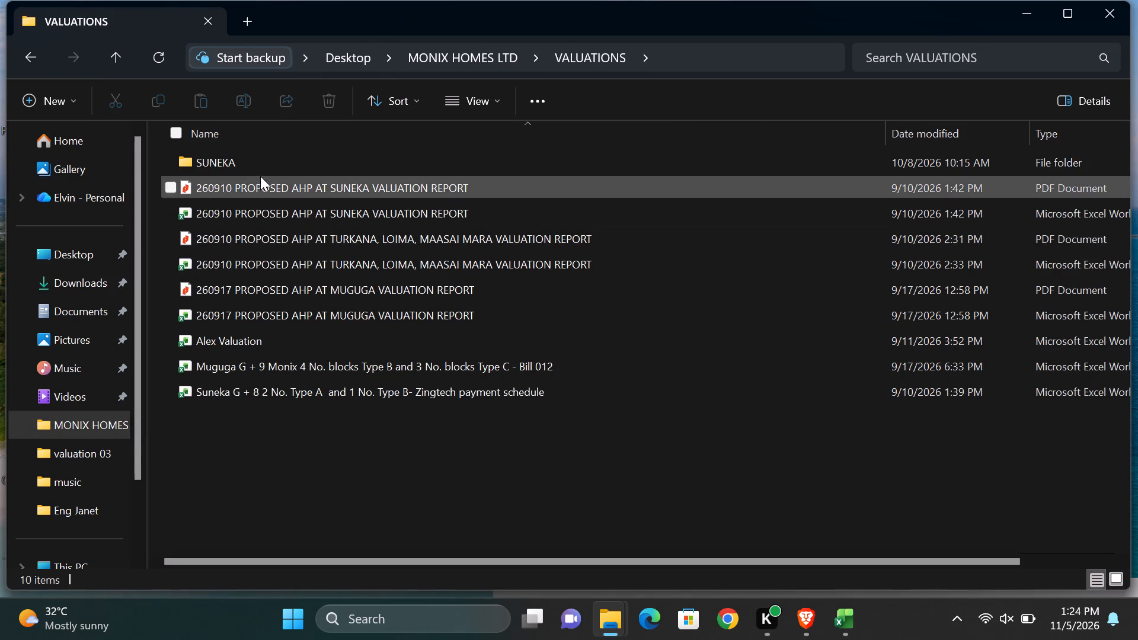
{"action": "double_click", "coordinate": [261, 169]}
{"action": "double_click", "coordinate": [241, 213]}
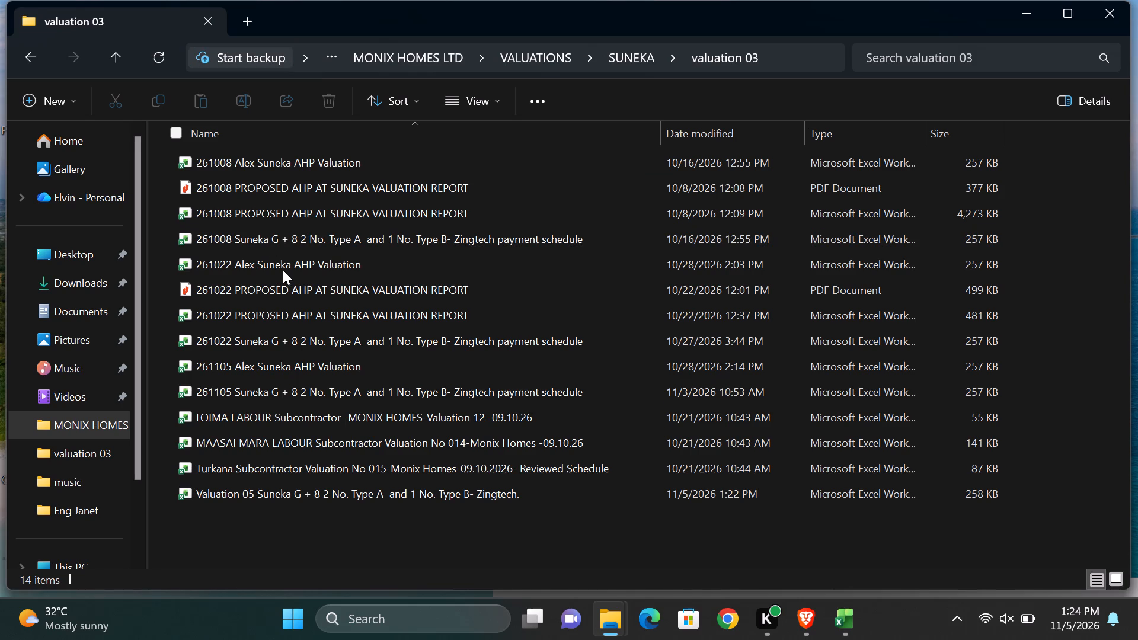
Copy the Valuation 05 Suneka G + 8 Zingtech workbook from the valuation 03 folder.
{"action": "scroll", "coordinate": [284, 271], "scroll_direction": "down", "scroll_amount": 6}
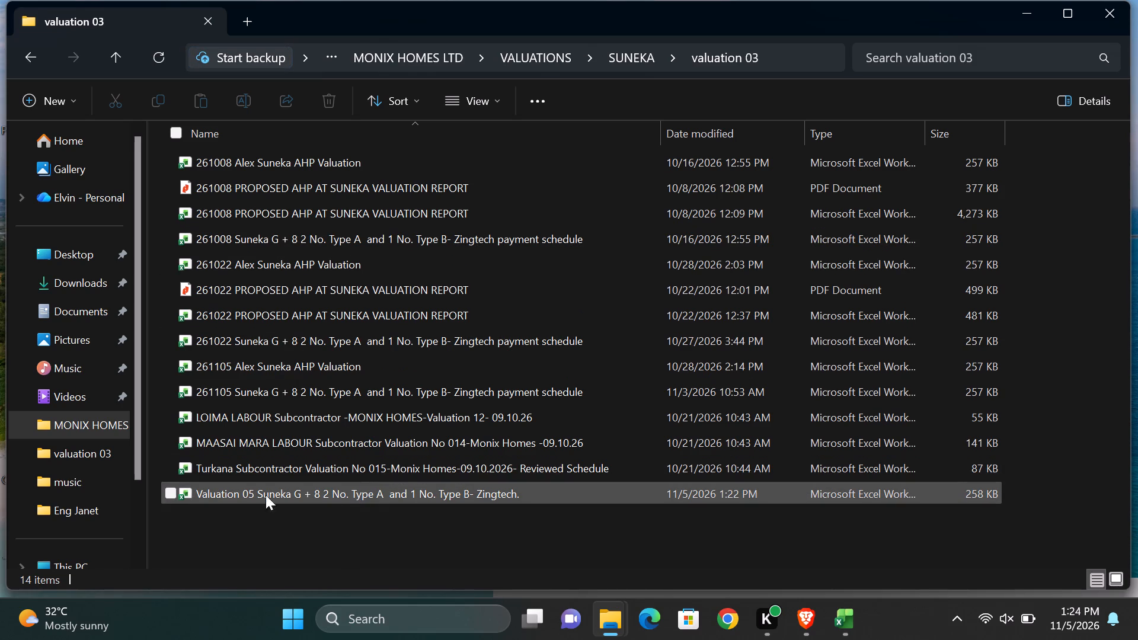
{"action": "left_click", "coordinate": [169, 491]}
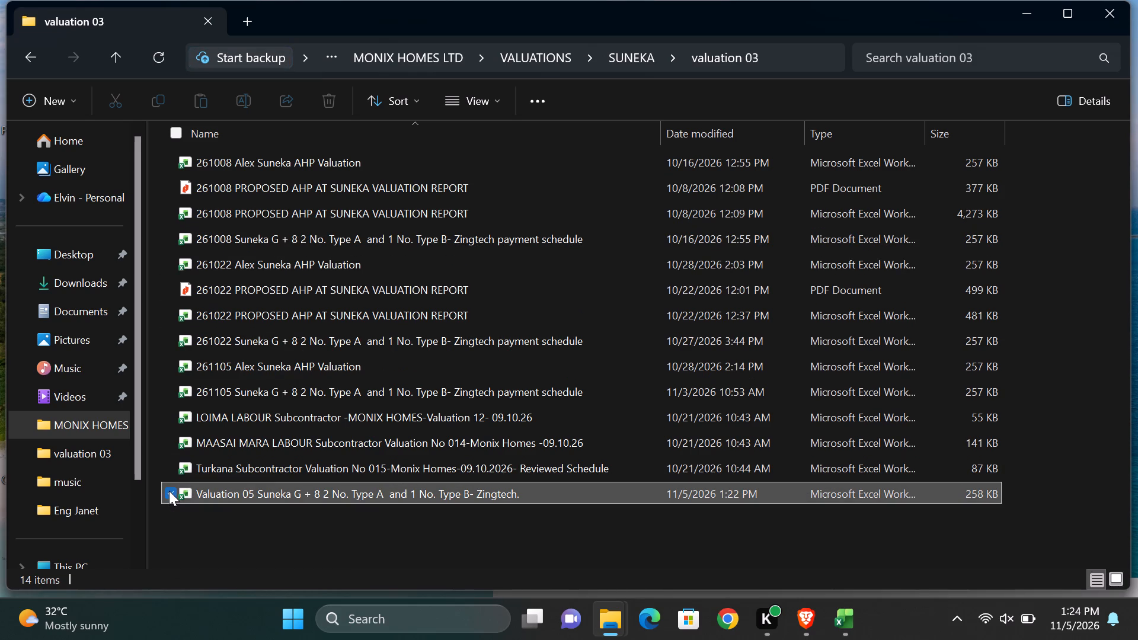
{"action": "scroll", "coordinate": [299, 508], "scroll_direction": "down", "scroll_amount": 6}
{"action": "scroll", "coordinate": [243, 514], "scroll_direction": "down", "scroll_amount": 6}
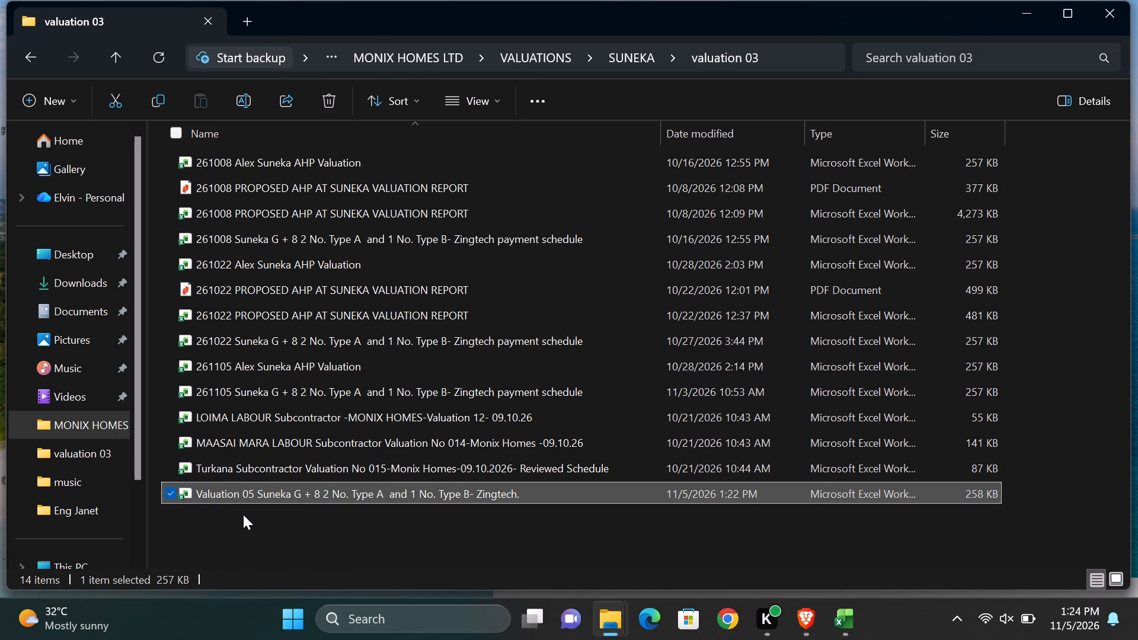
{"action": "scroll", "coordinate": [243, 514], "scroll_direction": "down", "scroll_amount": 15}
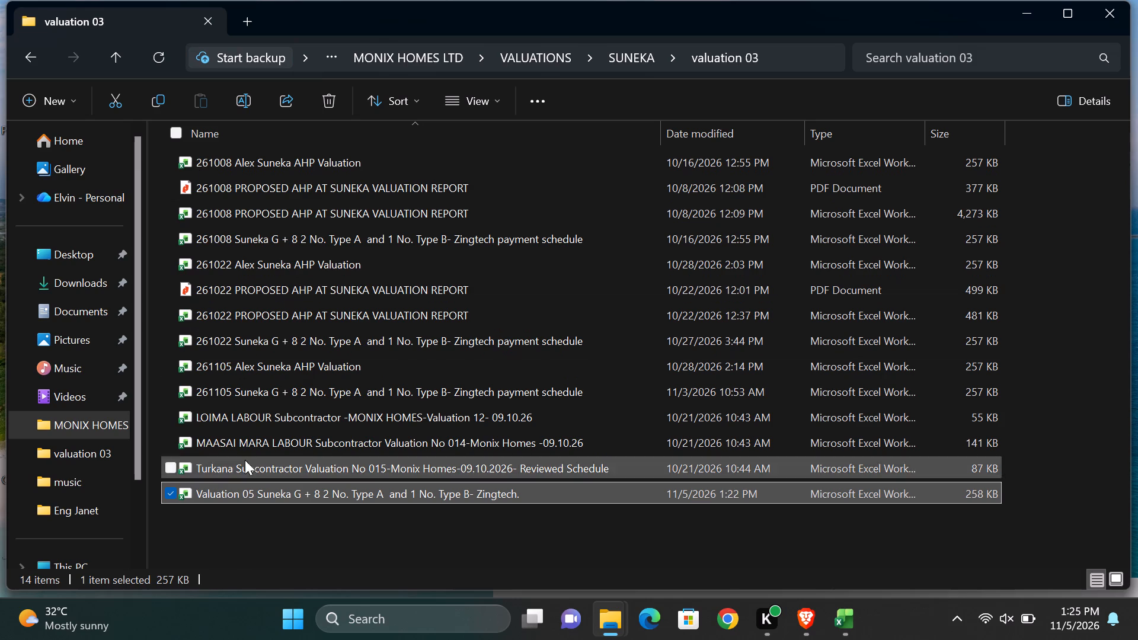
{"action": "left_click", "coordinate": [165, 491]}
{"action": "left_click", "coordinate": [165, 491]}
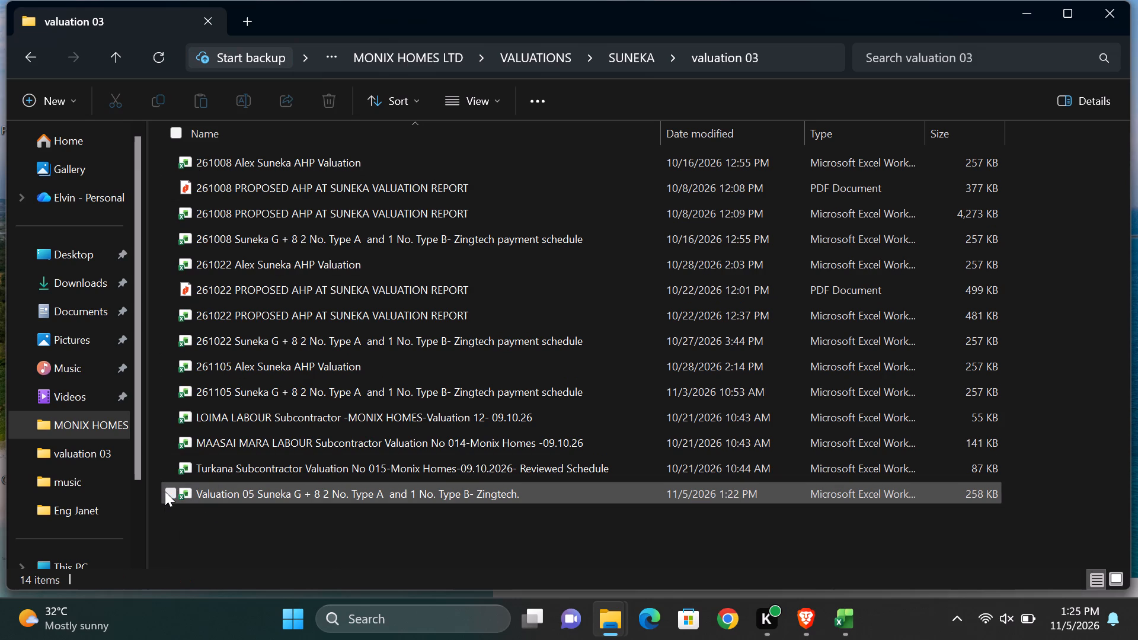
{"action": "left_click", "coordinate": [153, 98]}
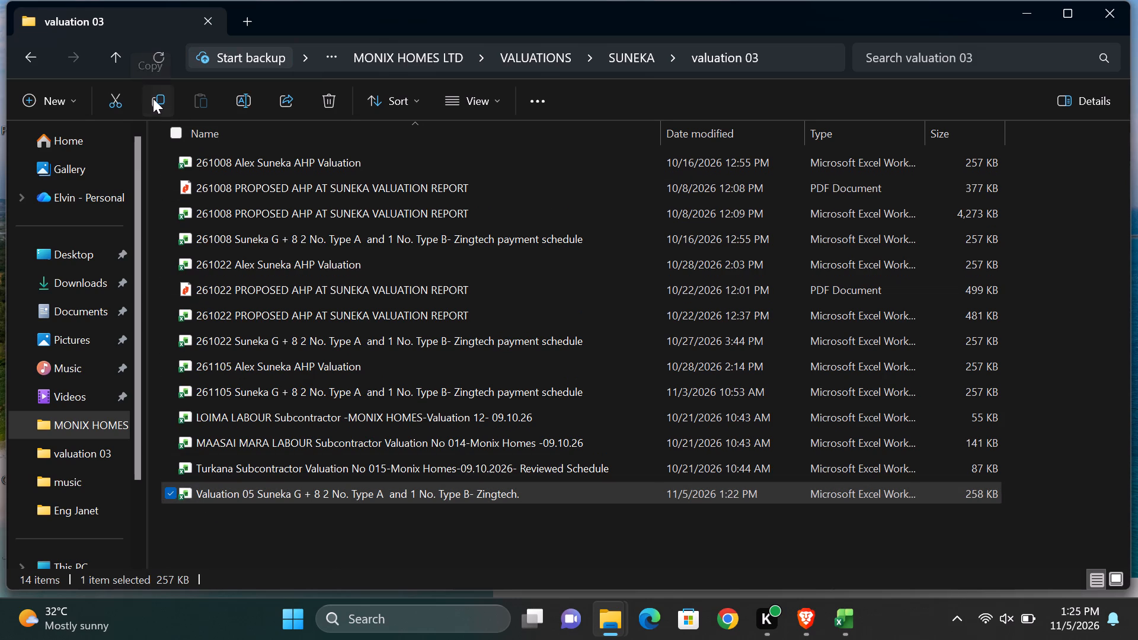
Open the Internal storage of the connected A16 phone from This PC.
{"action": "scroll", "coordinate": [136, 458], "scroll_direction": "down", "scroll_amount": 6}
{"action": "left_click", "coordinate": [85, 477]}
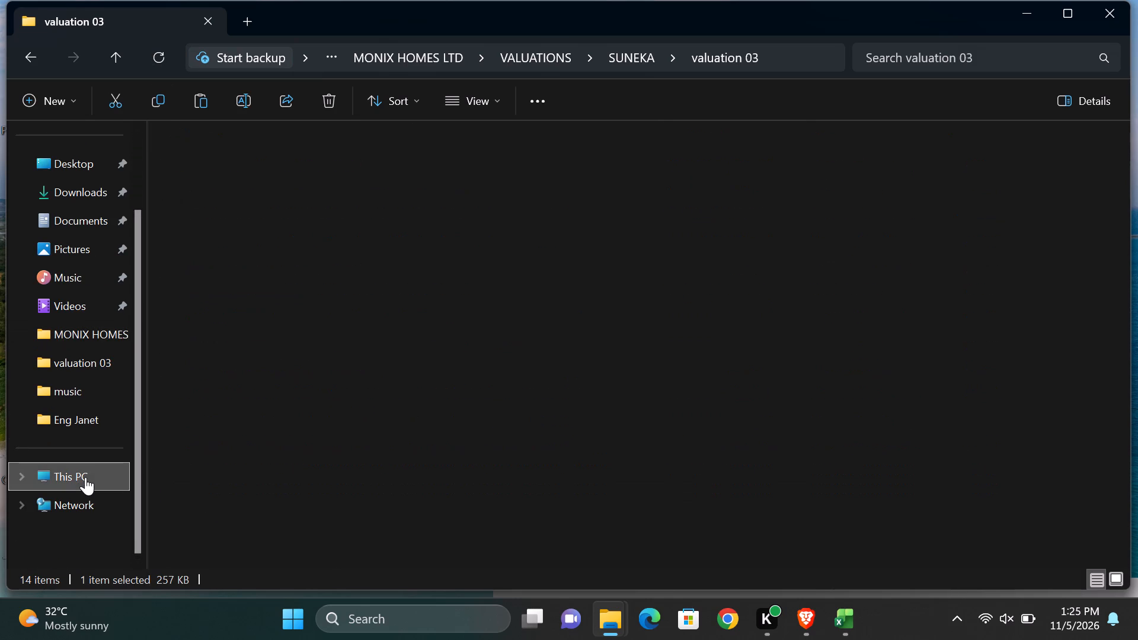
{"action": "double_click", "coordinate": [271, 174]}
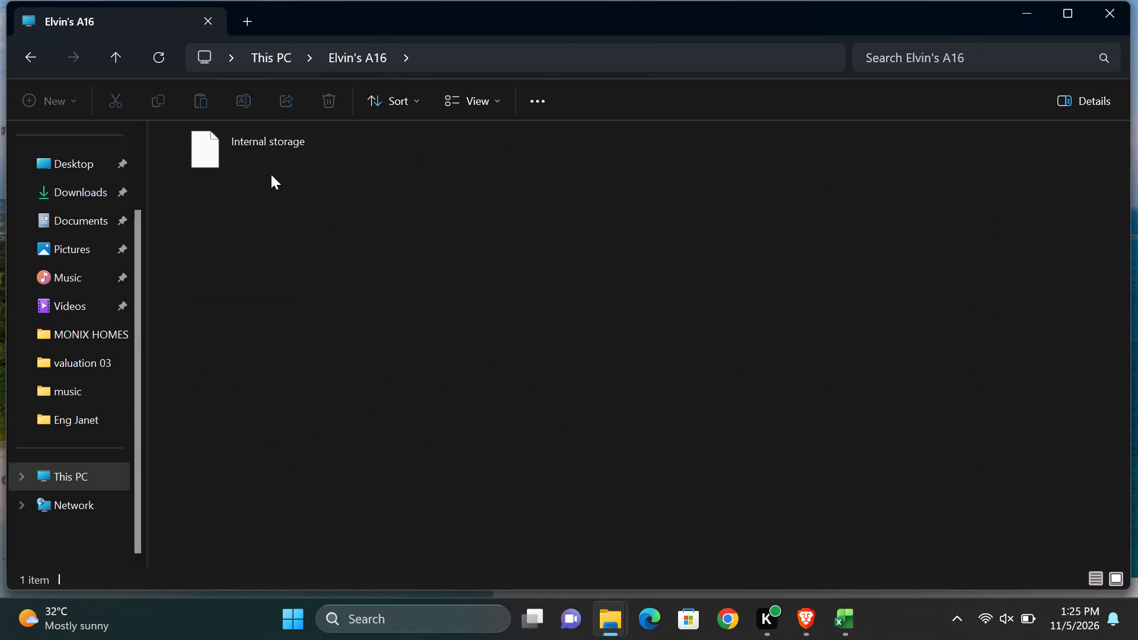
{"action": "double_click", "coordinate": [307, 161]}
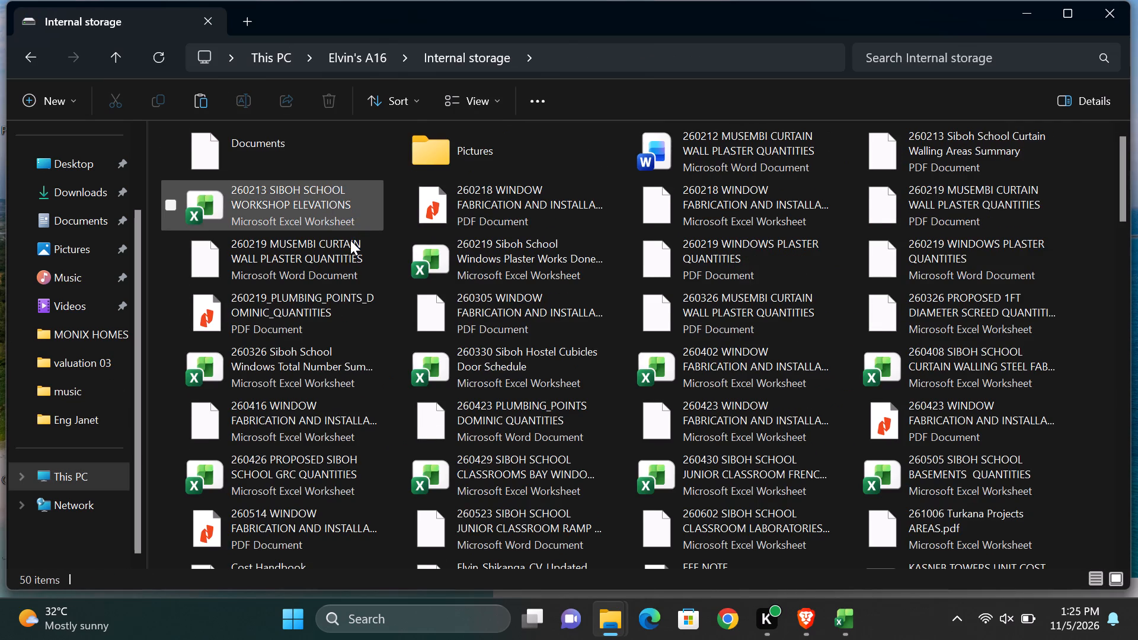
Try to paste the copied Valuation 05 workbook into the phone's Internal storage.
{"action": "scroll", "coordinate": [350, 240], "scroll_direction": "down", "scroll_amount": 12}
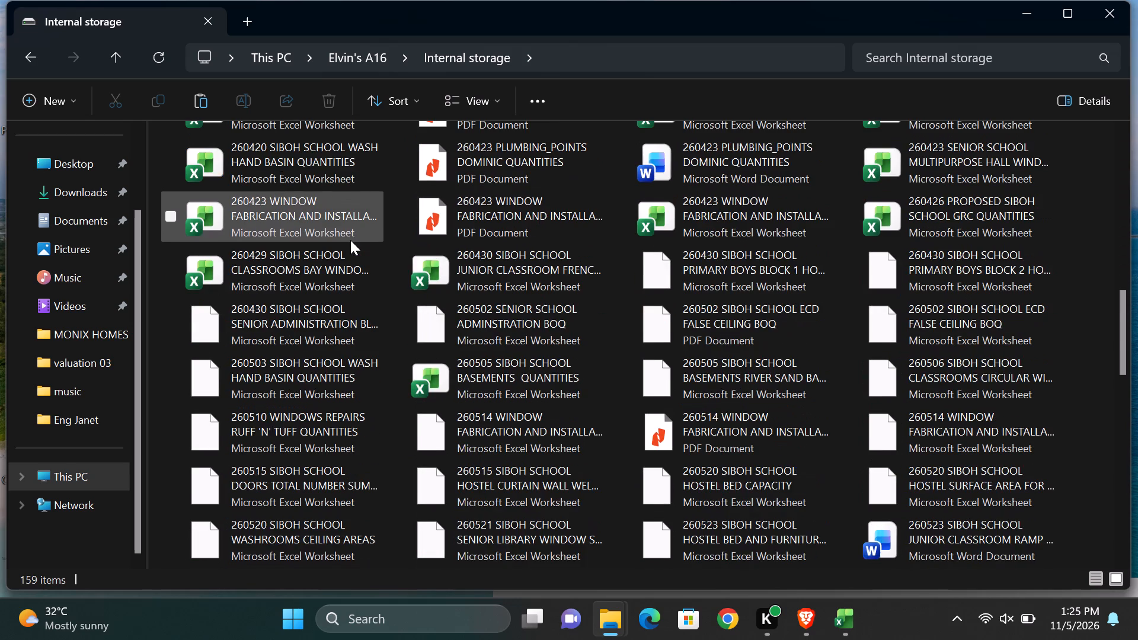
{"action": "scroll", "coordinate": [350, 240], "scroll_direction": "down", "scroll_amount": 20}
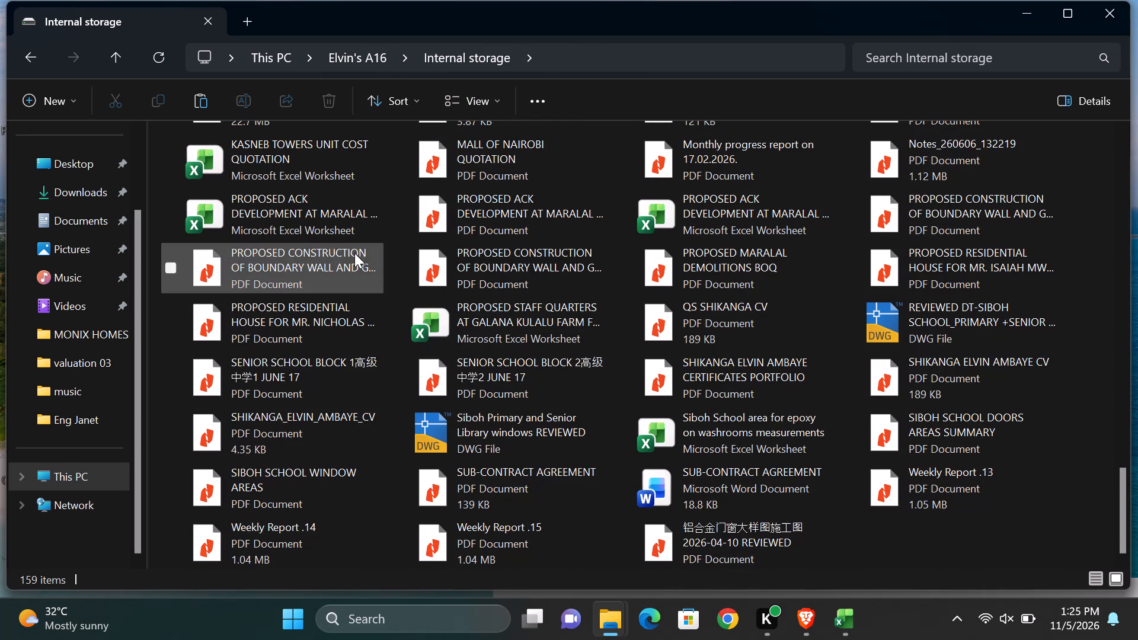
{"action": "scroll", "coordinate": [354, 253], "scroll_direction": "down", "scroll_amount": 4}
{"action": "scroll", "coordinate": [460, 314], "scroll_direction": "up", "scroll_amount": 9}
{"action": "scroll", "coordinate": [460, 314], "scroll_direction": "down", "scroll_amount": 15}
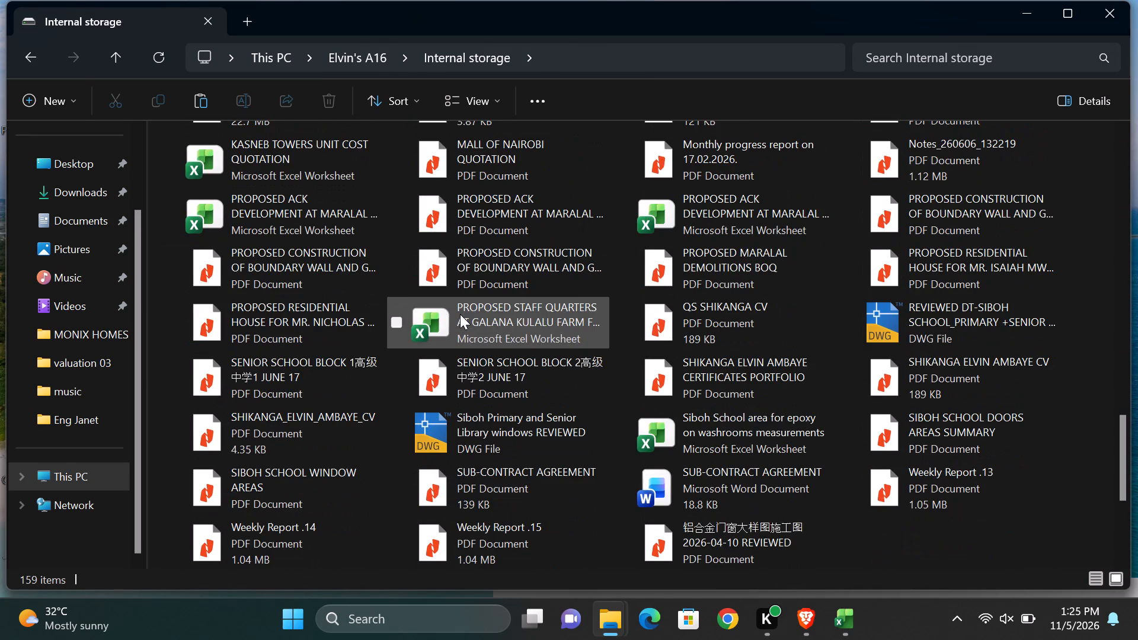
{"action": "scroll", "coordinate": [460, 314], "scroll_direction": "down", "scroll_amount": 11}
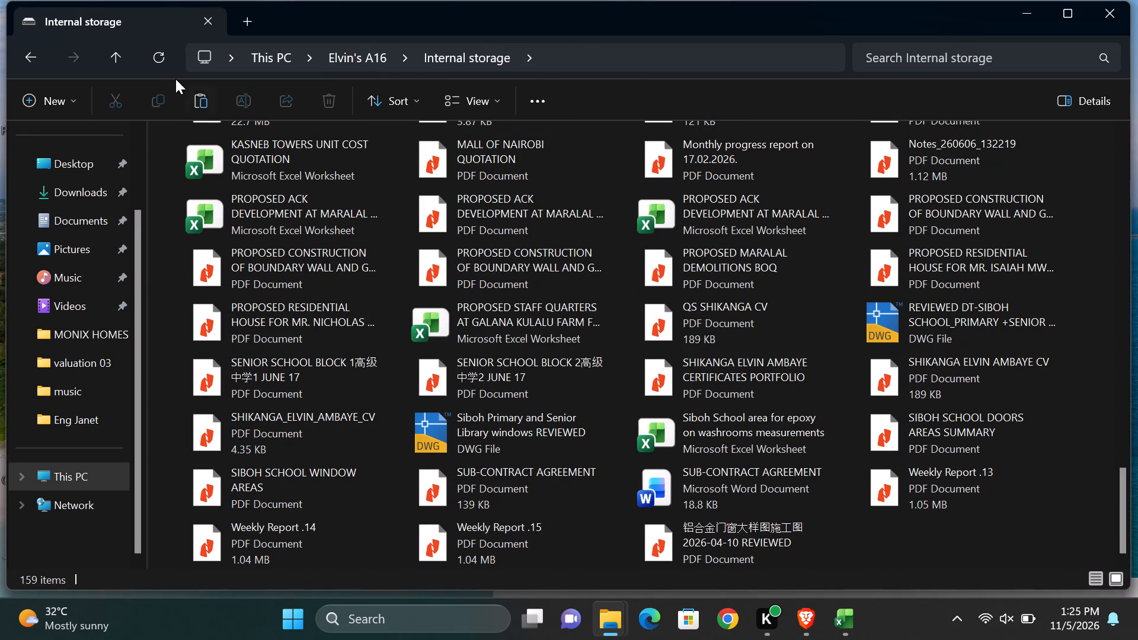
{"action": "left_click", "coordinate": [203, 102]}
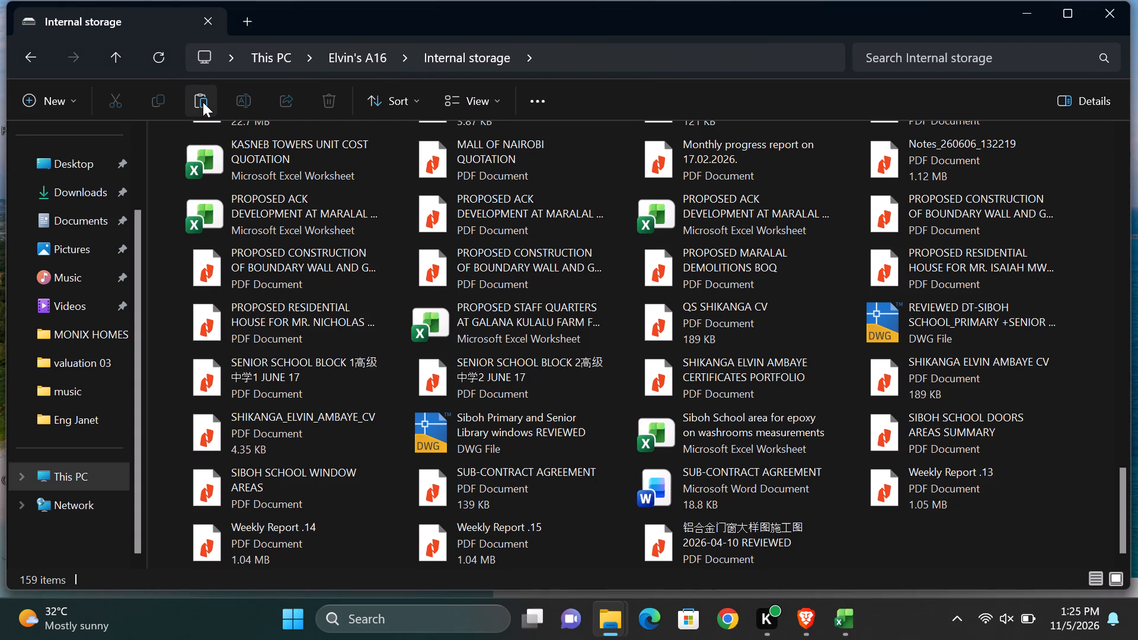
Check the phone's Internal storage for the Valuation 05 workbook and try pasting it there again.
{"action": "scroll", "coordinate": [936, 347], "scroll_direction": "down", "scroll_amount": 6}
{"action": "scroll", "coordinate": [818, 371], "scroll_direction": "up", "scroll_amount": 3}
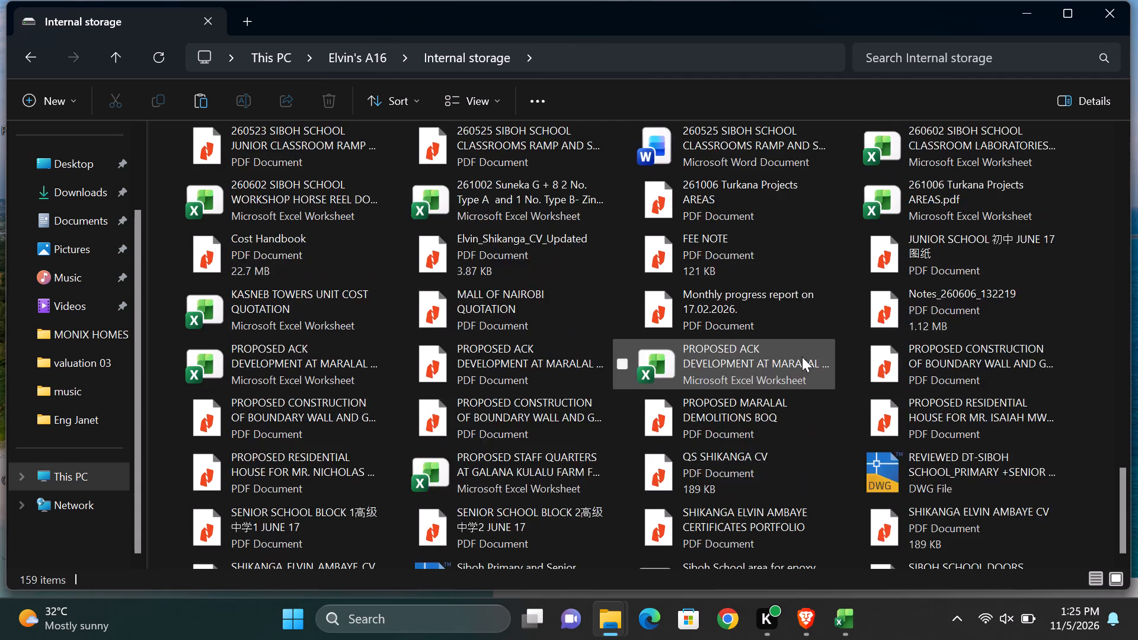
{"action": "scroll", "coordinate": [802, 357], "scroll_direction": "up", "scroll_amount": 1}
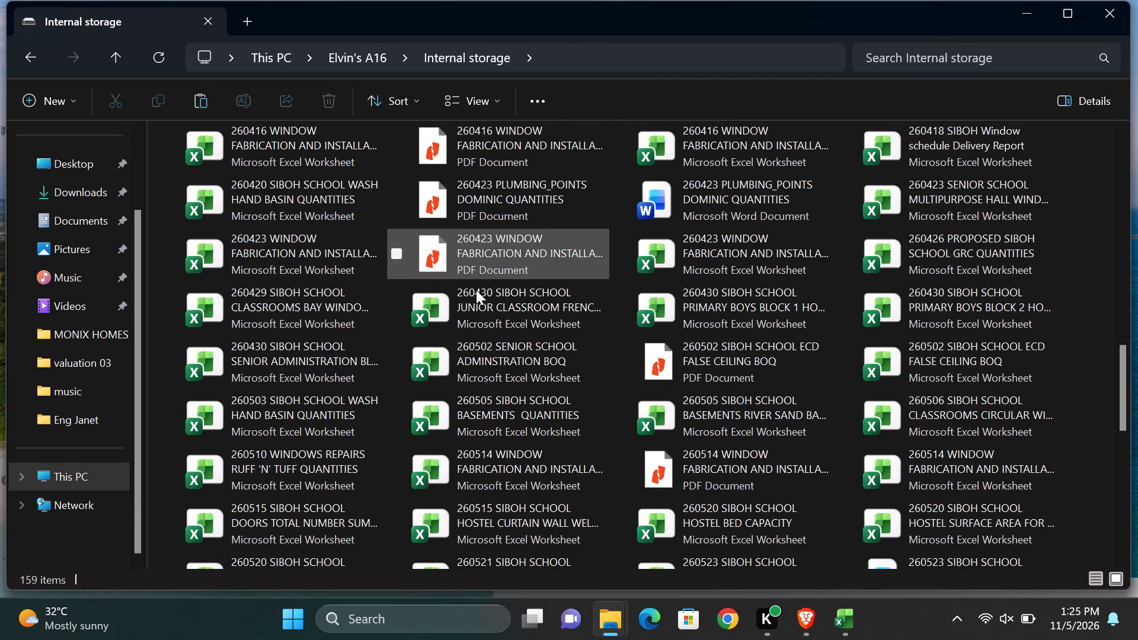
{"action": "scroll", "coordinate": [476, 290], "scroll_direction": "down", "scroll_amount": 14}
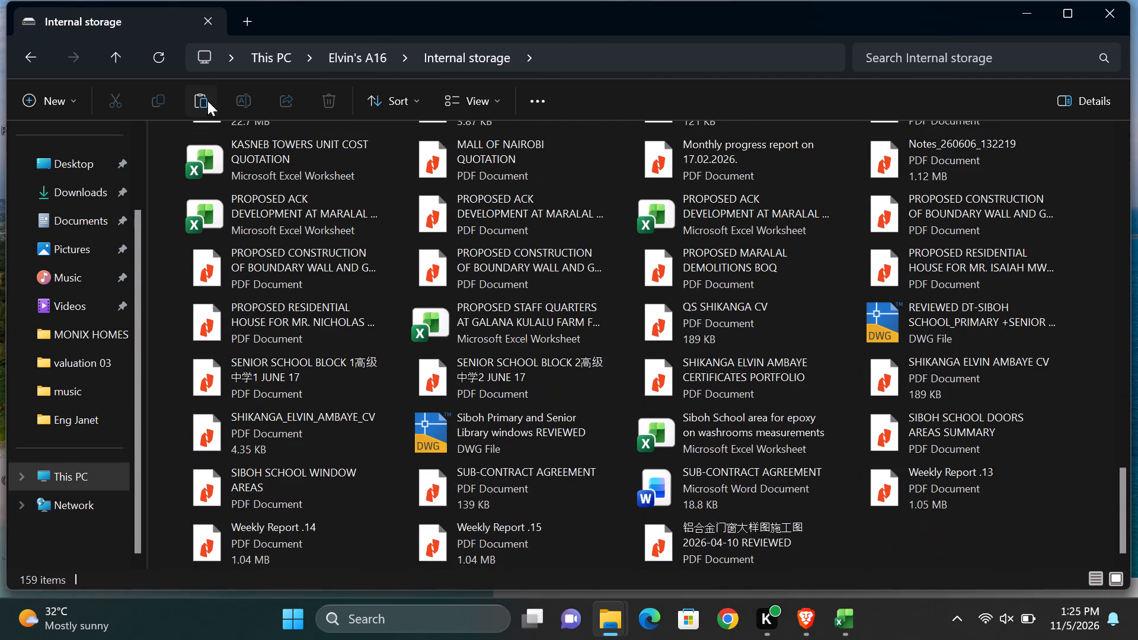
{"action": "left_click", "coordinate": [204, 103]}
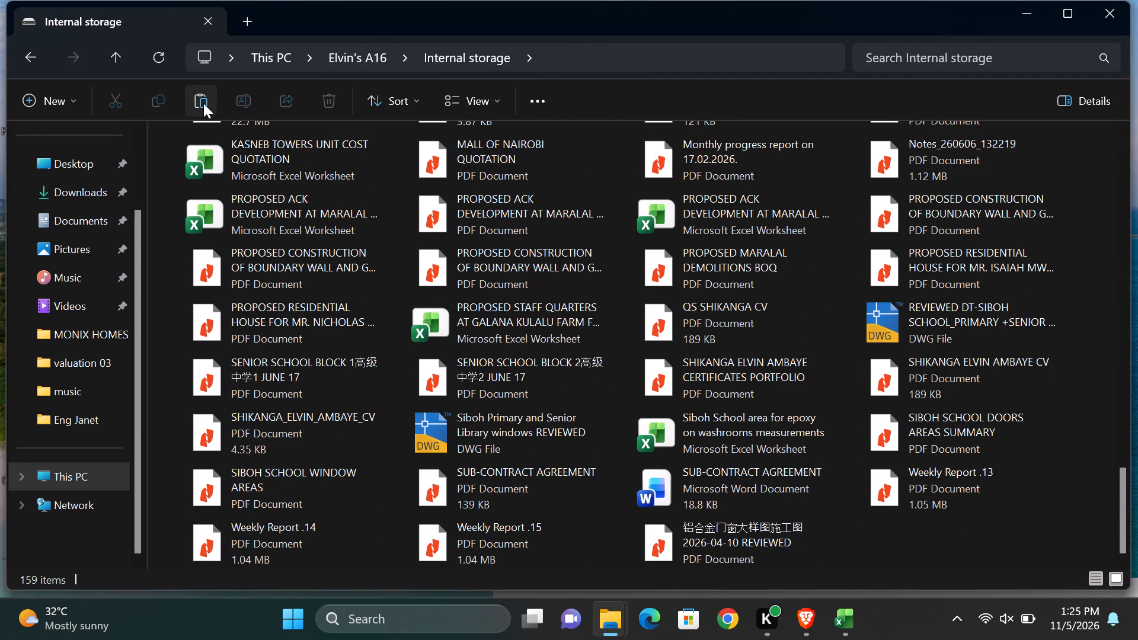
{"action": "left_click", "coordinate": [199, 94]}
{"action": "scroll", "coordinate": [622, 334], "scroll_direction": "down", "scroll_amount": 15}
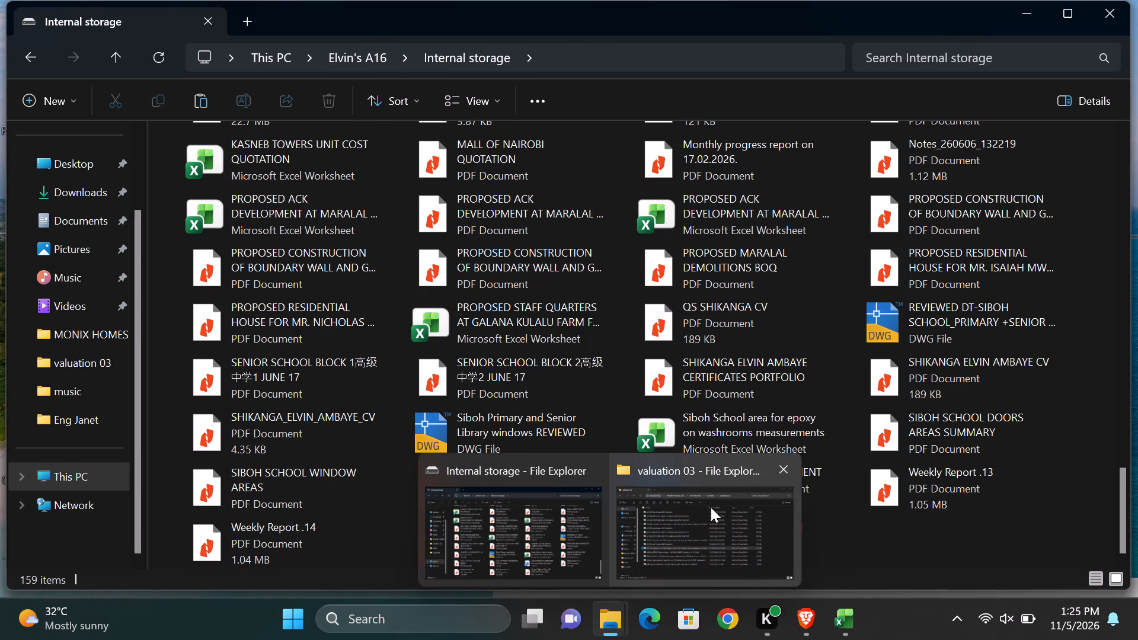
Return to the valuation 03 folder, leave only the Valuation 05 Zingtech workbook selected, and copy it again.
{"action": "left_click", "coordinate": [712, 507]}
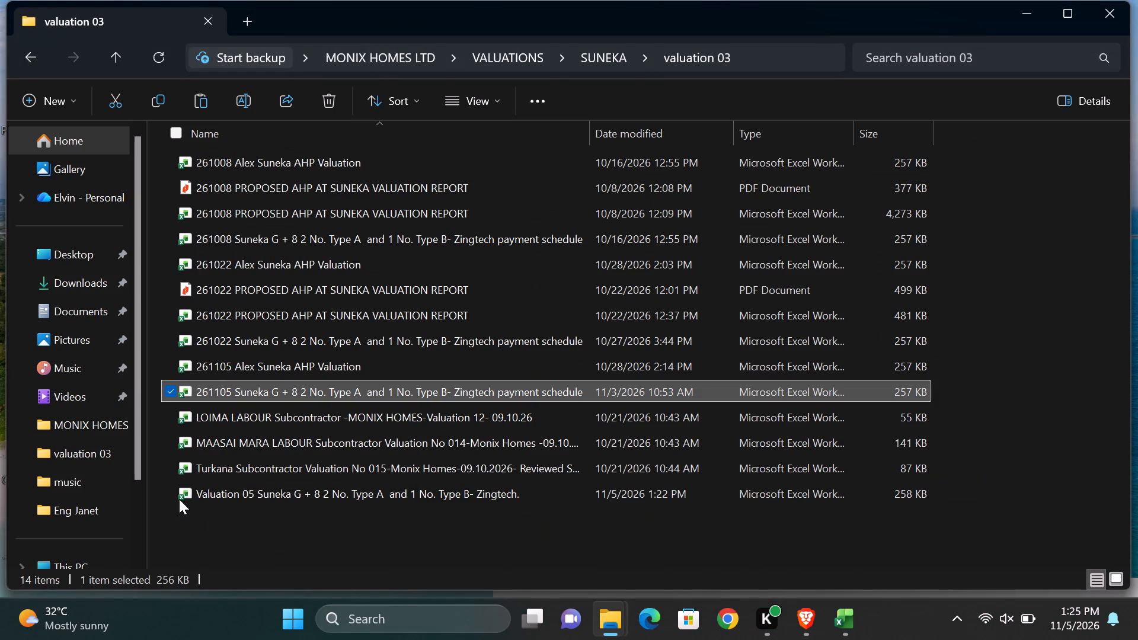
{"action": "left_click", "coordinate": [170, 490]}
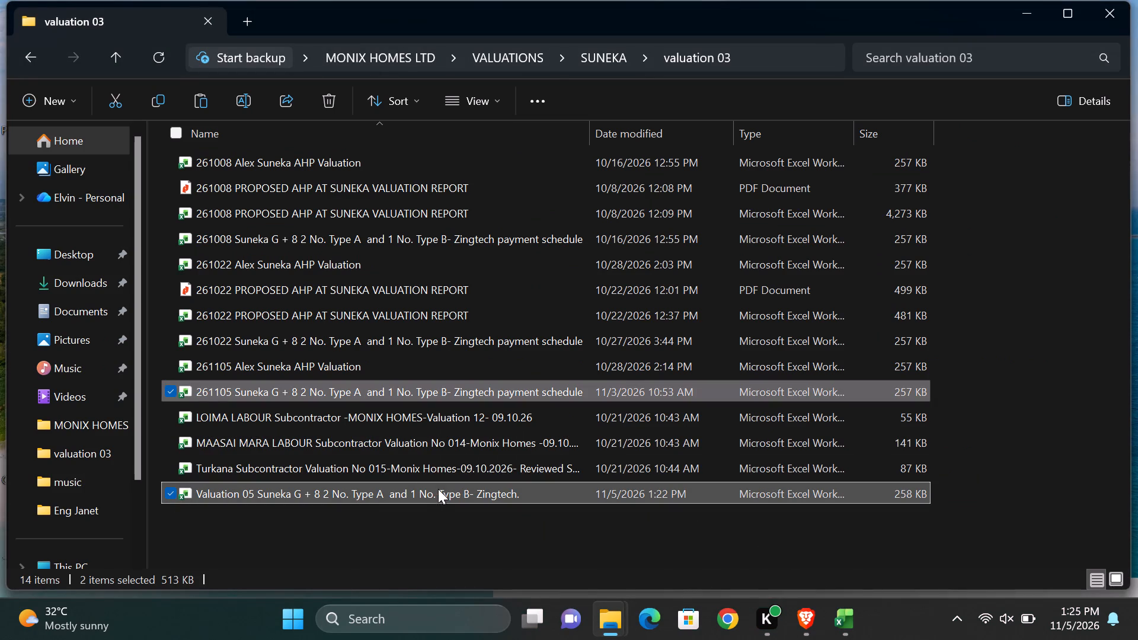
{"action": "left_click", "coordinate": [165, 391]}
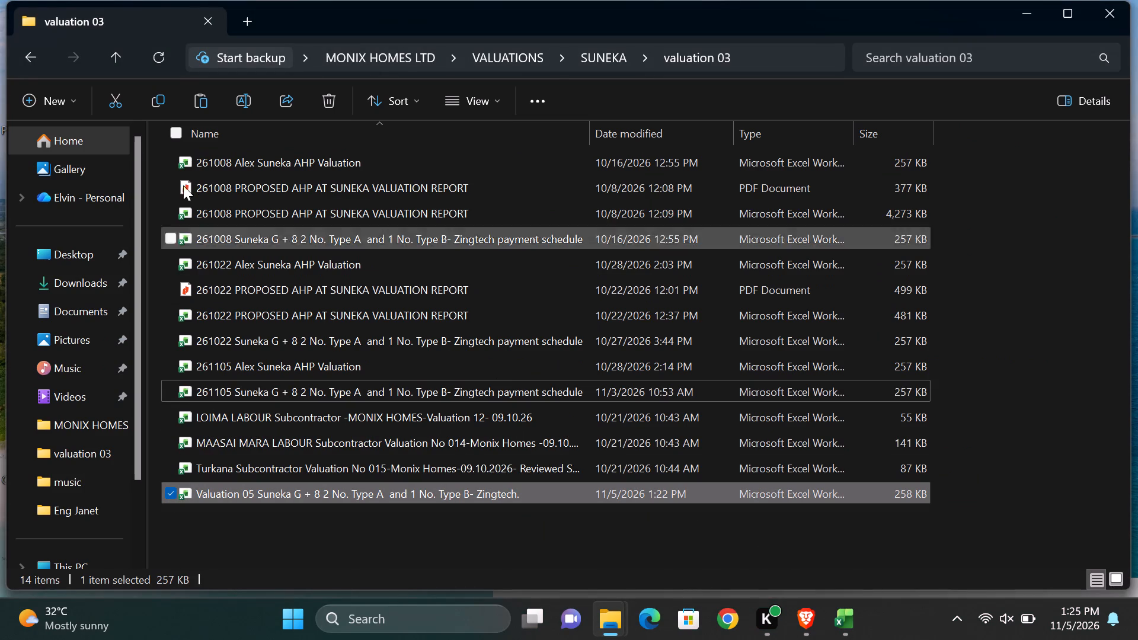
{"action": "left_click", "coordinate": [162, 99]}
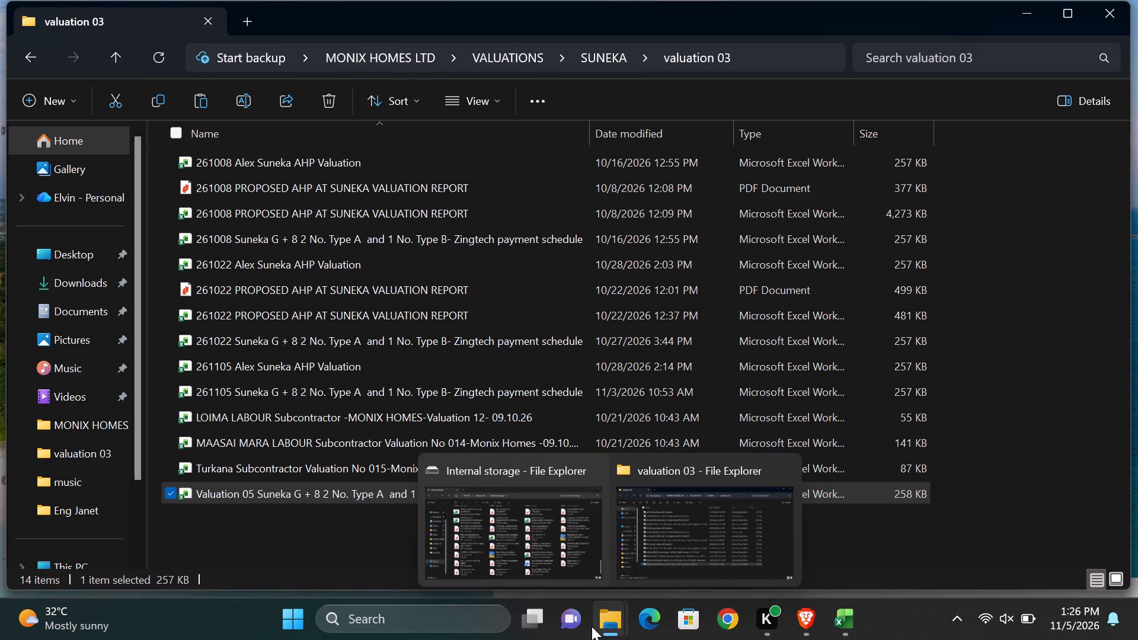
Paste the newly copied Valuation 05 workbook into the phone's Internal storage.
{"action": "left_click", "coordinate": [568, 551]}
{"action": "scroll", "coordinate": [740, 449], "scroll_direction": "down", "scroll_amount": 11}
{"action": "left_click", "coordinate": [197, 99]}
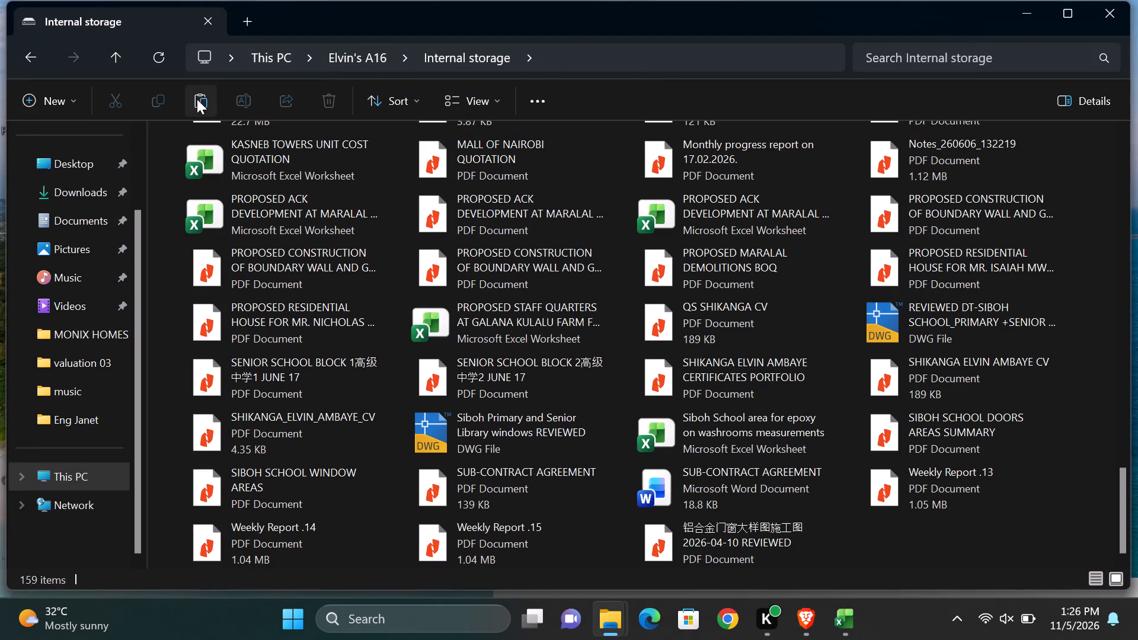
Look through the files in the phone's Internal storage for the pasted Valuation 05 workbook.
{"action": "scroll", "coordinate": [612, 343], "scroll_direction": "down", "scroll_amount": 12}
{"action": "scroll", "coordinate": [638, 445], "scroll_direction": "up", "scroll_amount": 2}
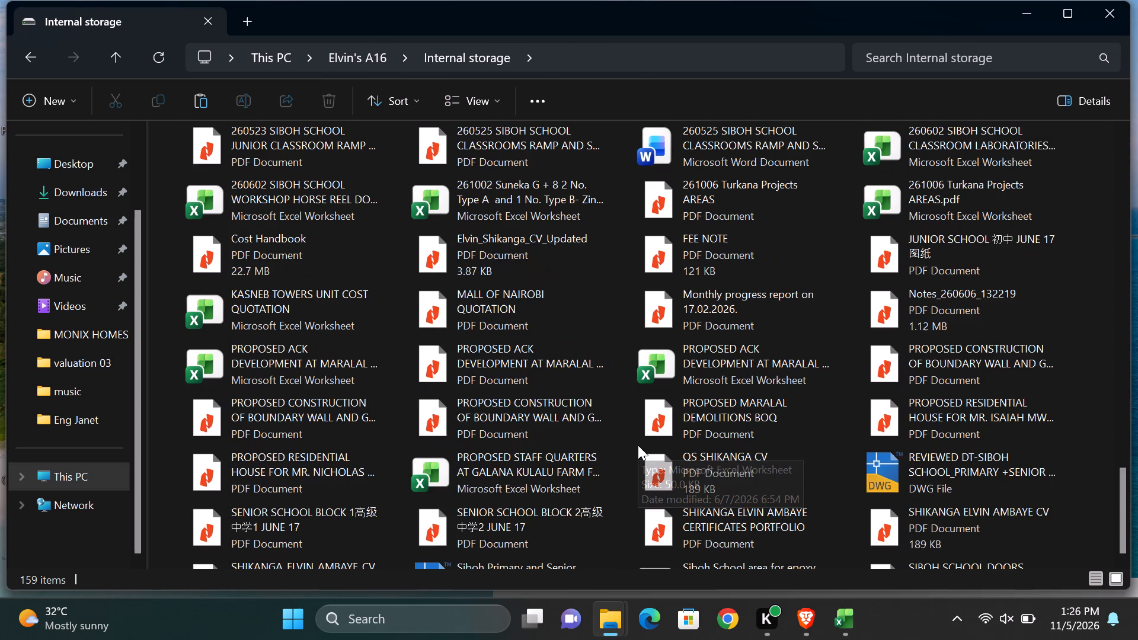
{"action": "scroll", "coordinate": [638, 445], "scroll_direction": "up", "scroll_amount": 5}
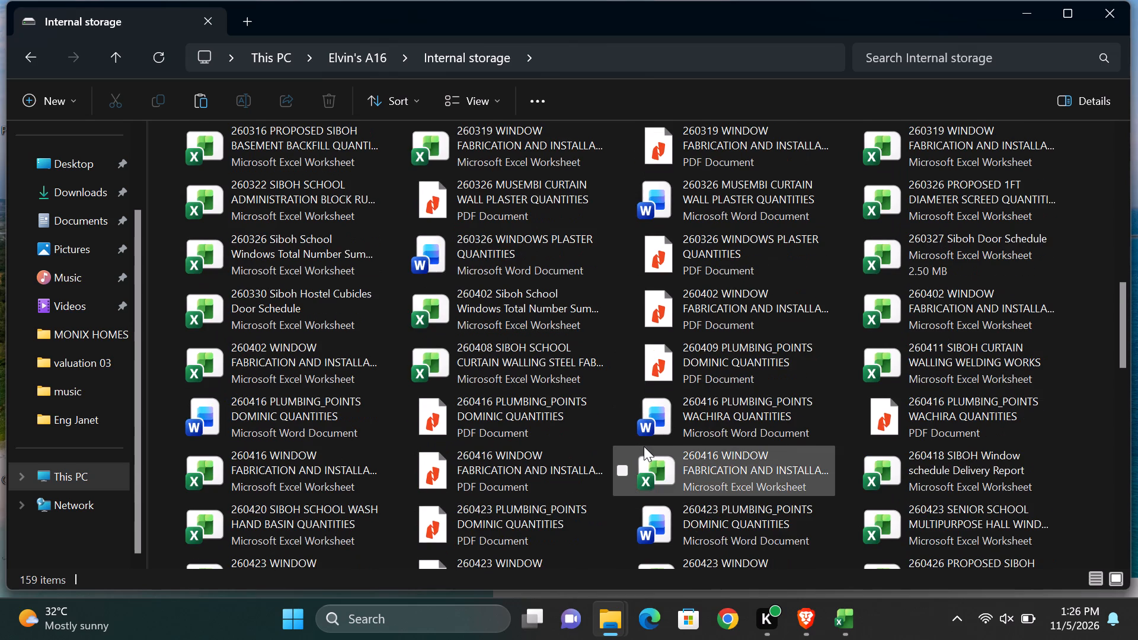
{"action": "scroll", "coordinate": [644, 446], "scroll_direction": "down", "scroll_amount": 5}
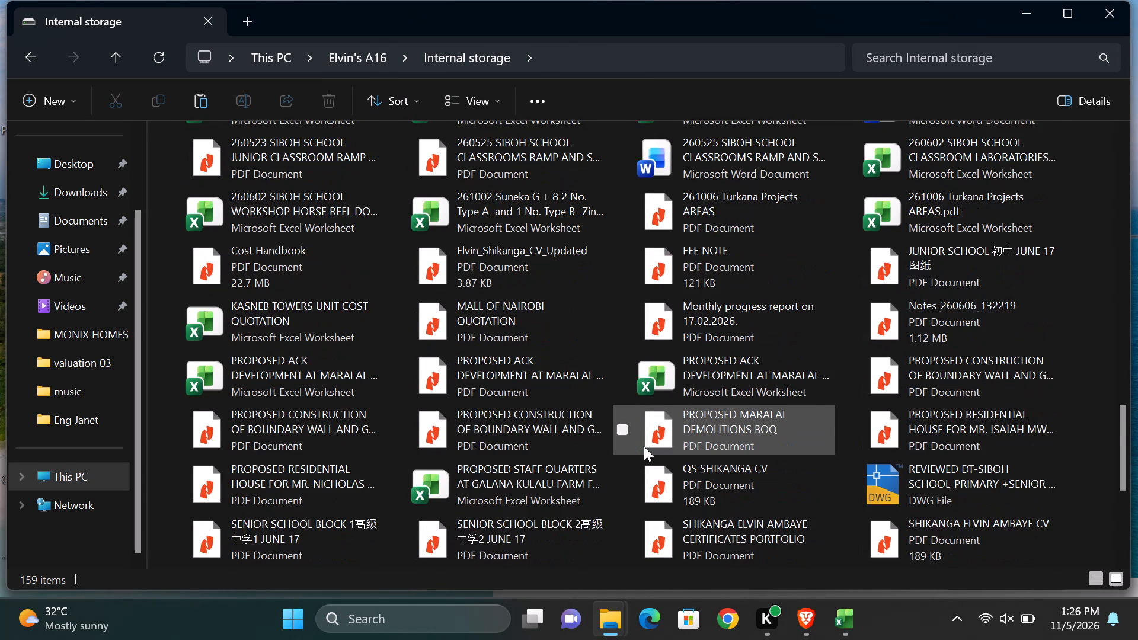
{"action": "scroll", "coordinate": [644, 446], "scroll_direction": "down", "scroll_amount": 13}
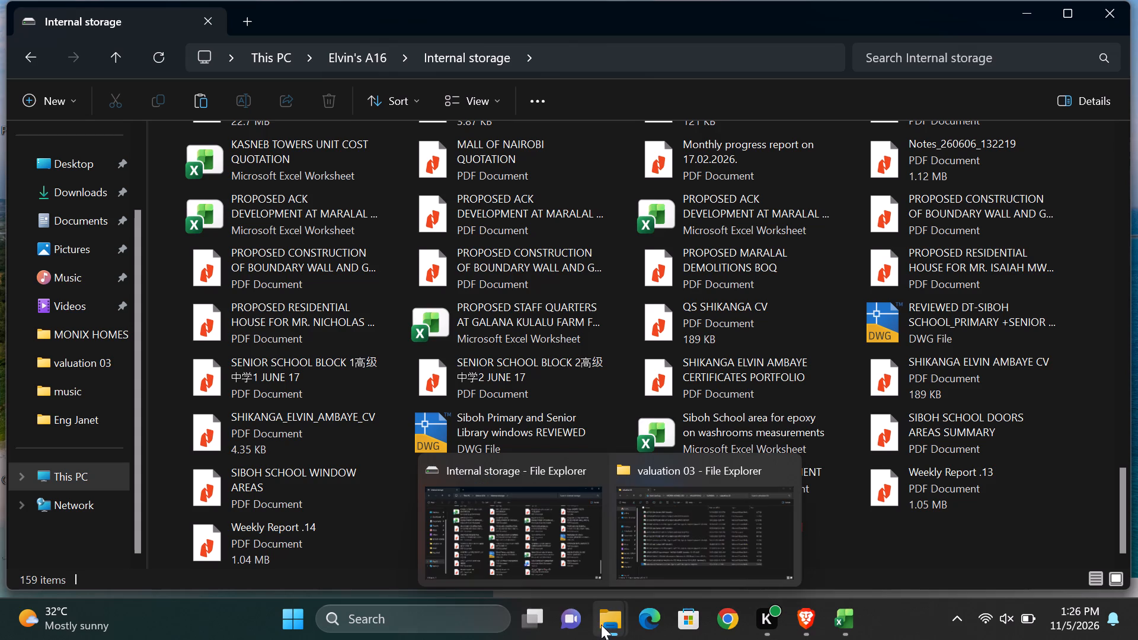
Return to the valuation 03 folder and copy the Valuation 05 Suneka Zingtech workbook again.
{"action": "left_click", "coordinate": [689, 541]}
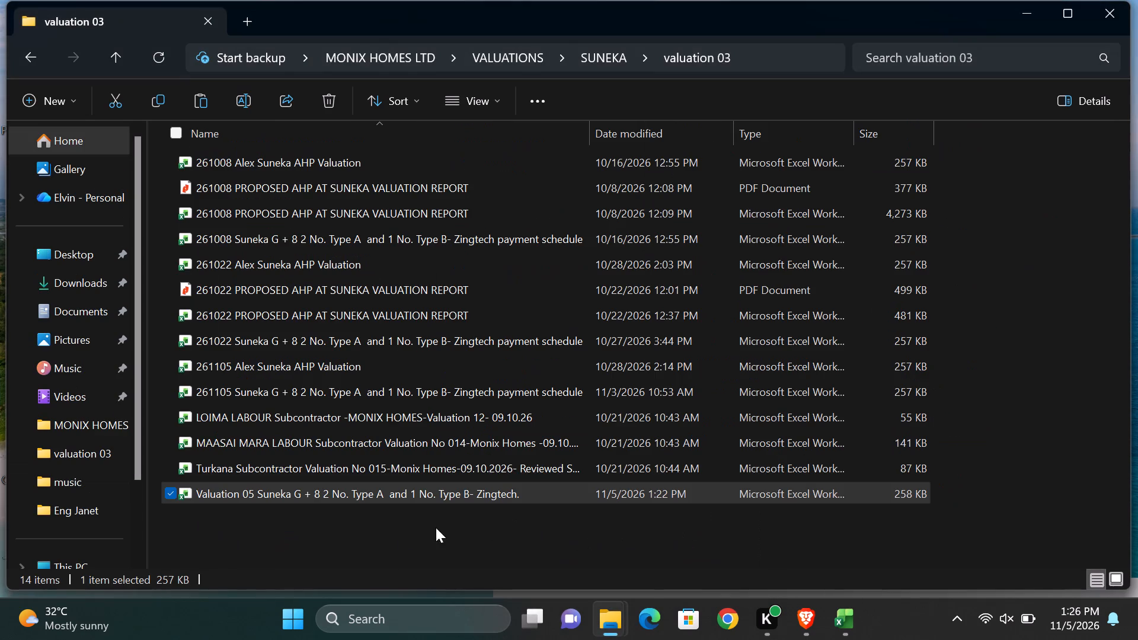
{"action": "left_click", "coordinate": [407, 537]}
{"action": "left_click", "coordinate": [419, 498]}
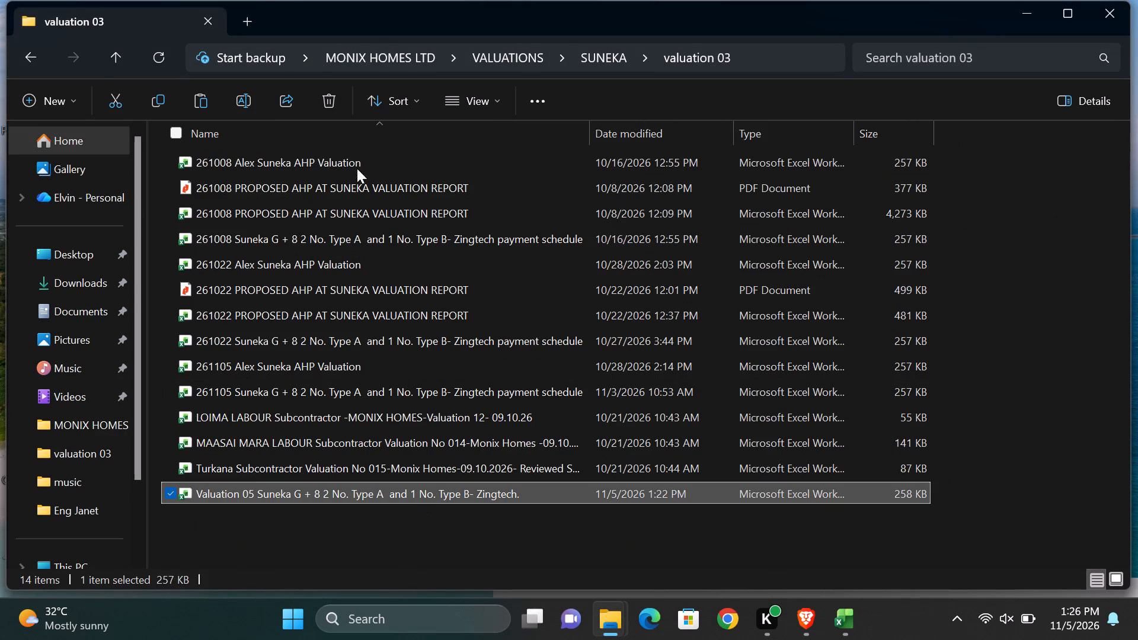
{"action": "left_click", "coordinate": [156, 100]}
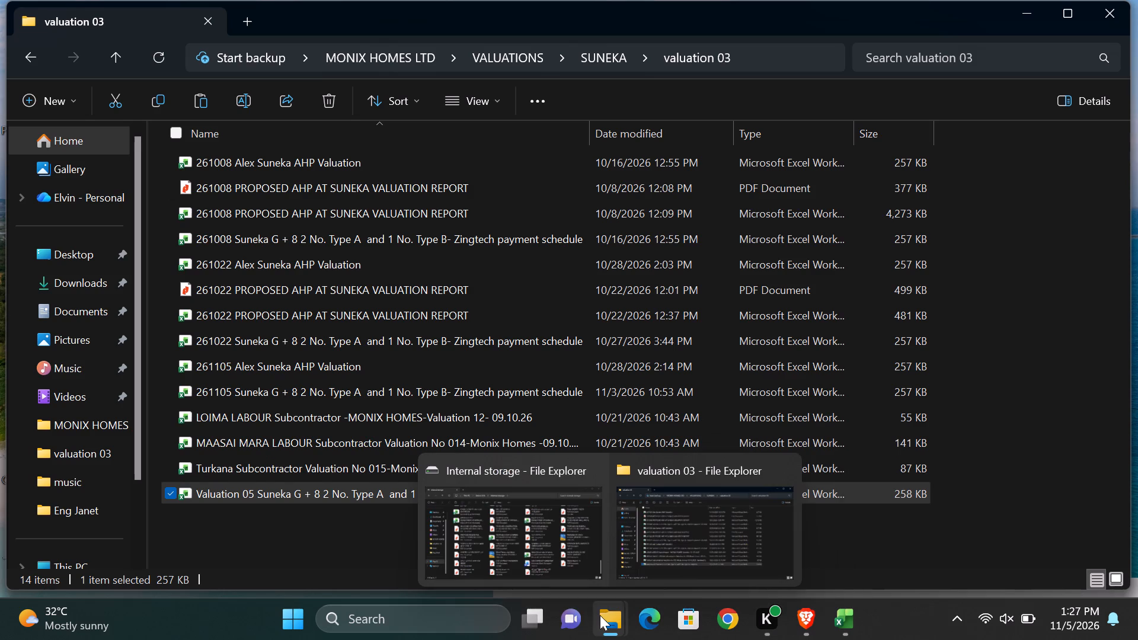
Paste the copied Valuation 05 workbook into the phone's Internal storage and check the end of the file list for it.
{"action": "left_click", "coordinate": [529, 532]}
{"action": "scroll", "coordinate": [562, 370], "scroll_direction": "down", "scroll_amount": 5}
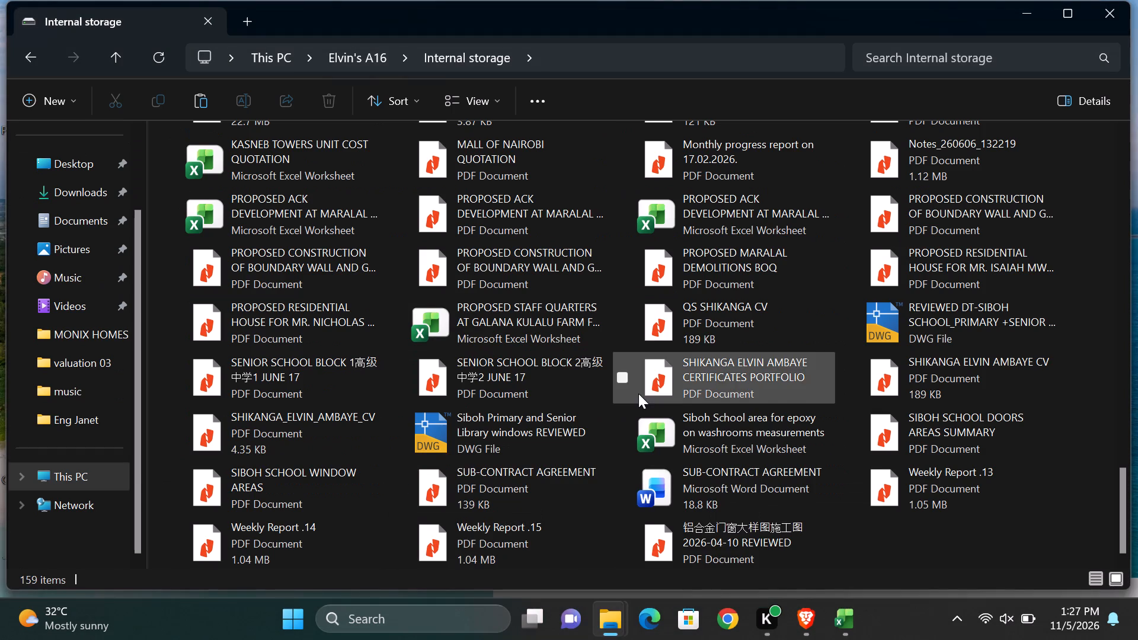
{"action": "right_click", "coordinate": [888, 539]}
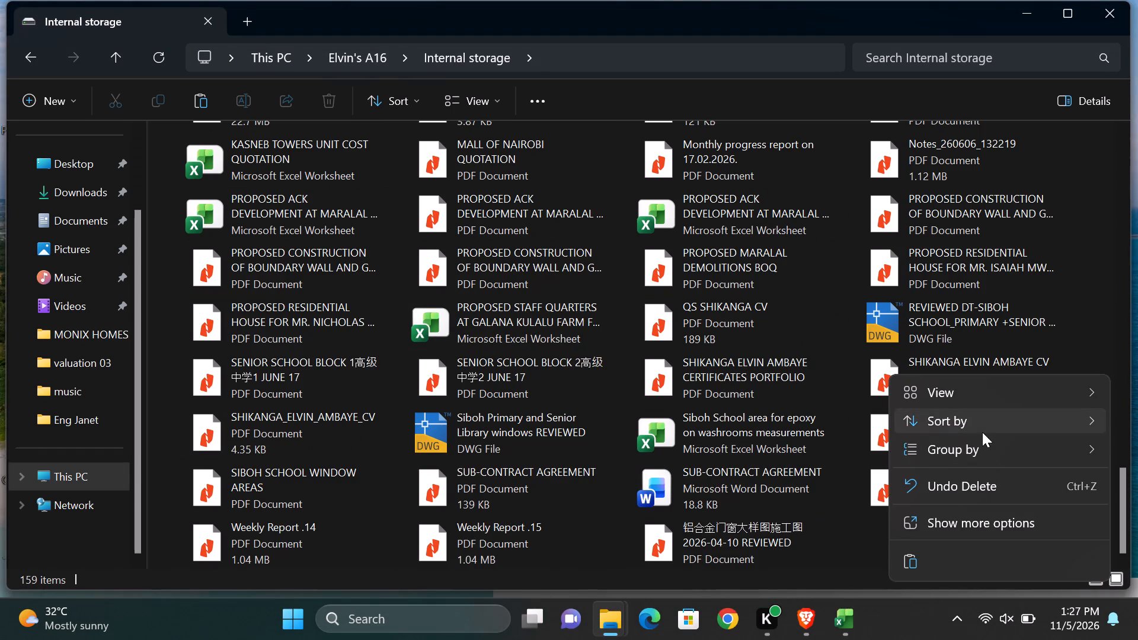
{"action": "left_click", "coordinate": [910, 562]}
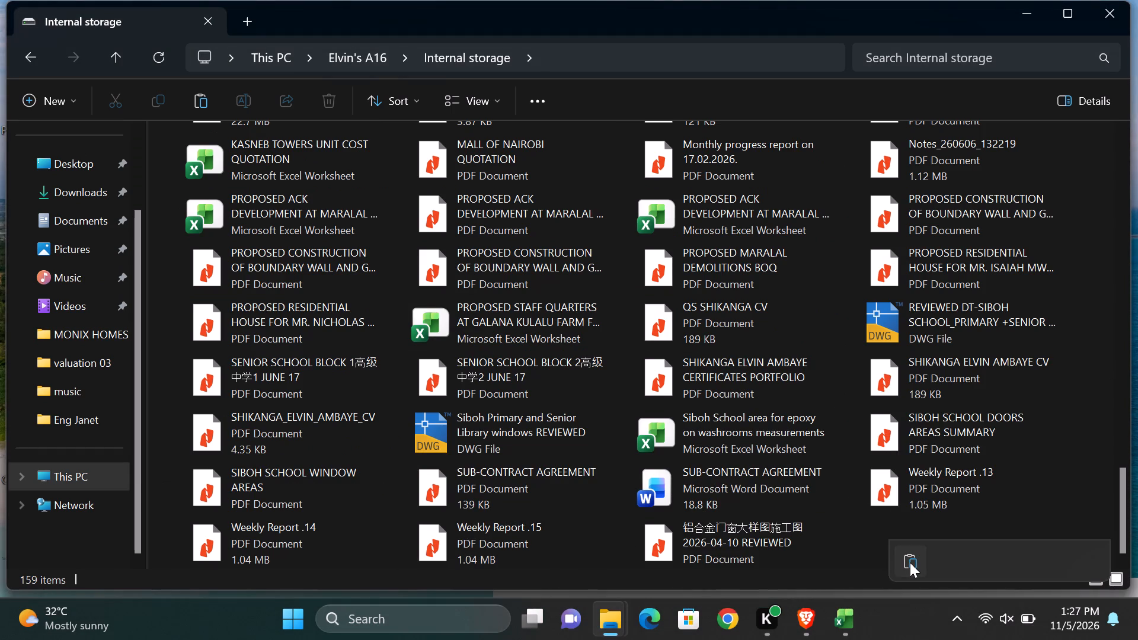
{"action": "scroll", "coordinate": [910, 485], "scroll_direction": "down", "scroll_amount": 14}
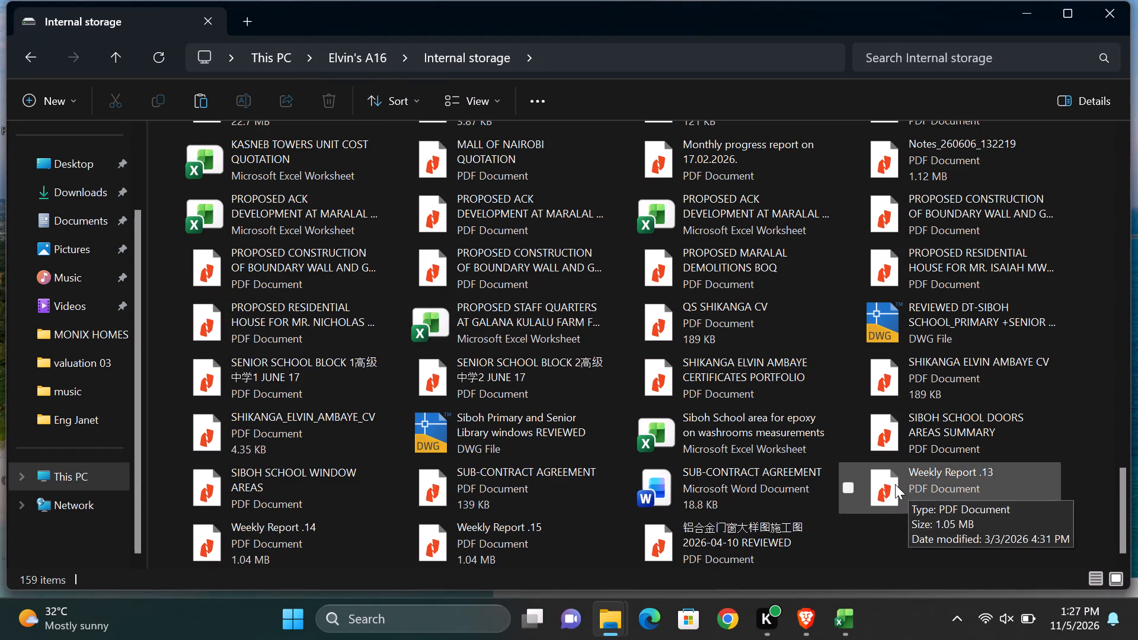